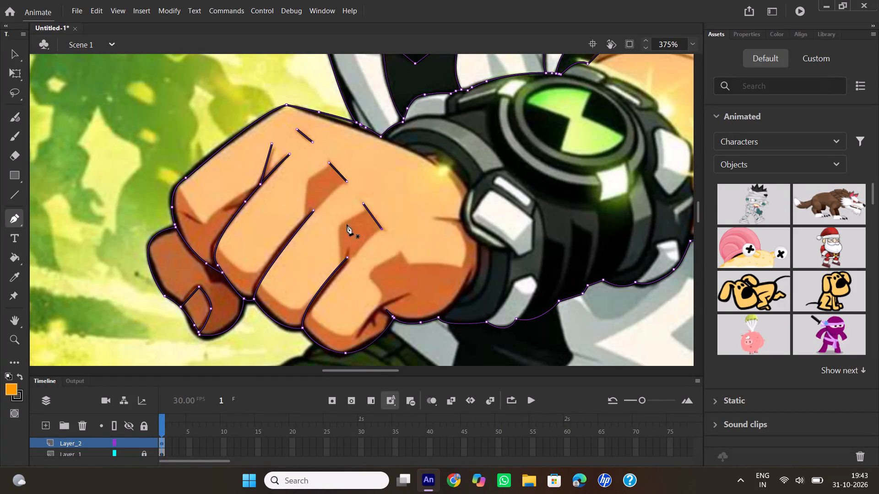
Draw a short crease line on the outermost finger of the fist with the Pen tool.
left_click(186, 212)
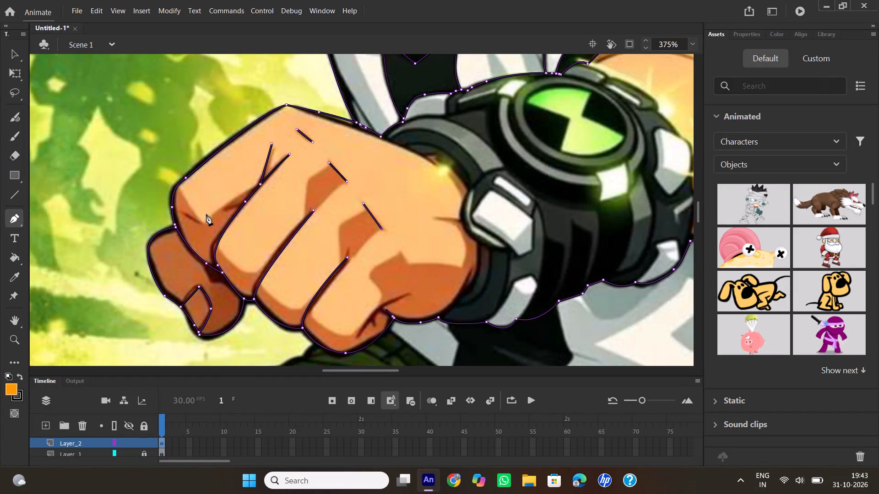
double_click(203, 222)
Trace the upper edge of the hand beneath the watch band, joining it to the existing fist outline.
left_click(437, 166)
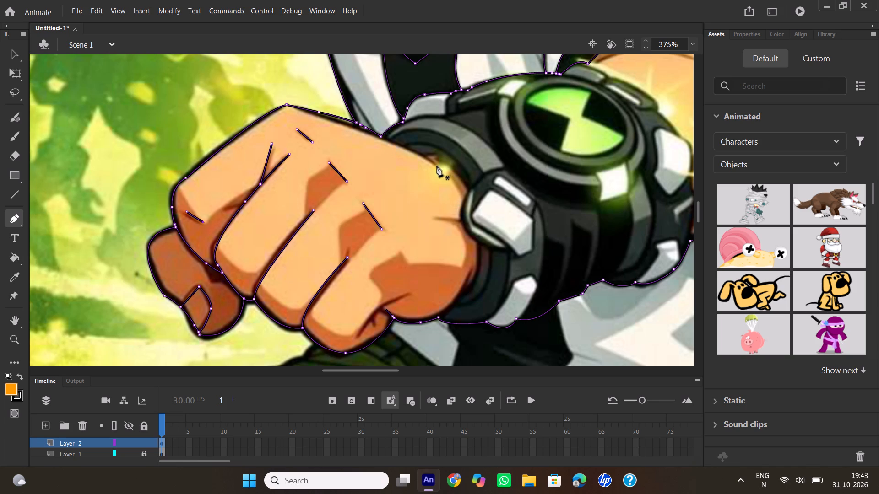
left_click_drag(379, 136, 365, 134)
left_click_drag(365, 134, 355, 133)
double_click(380, 136)
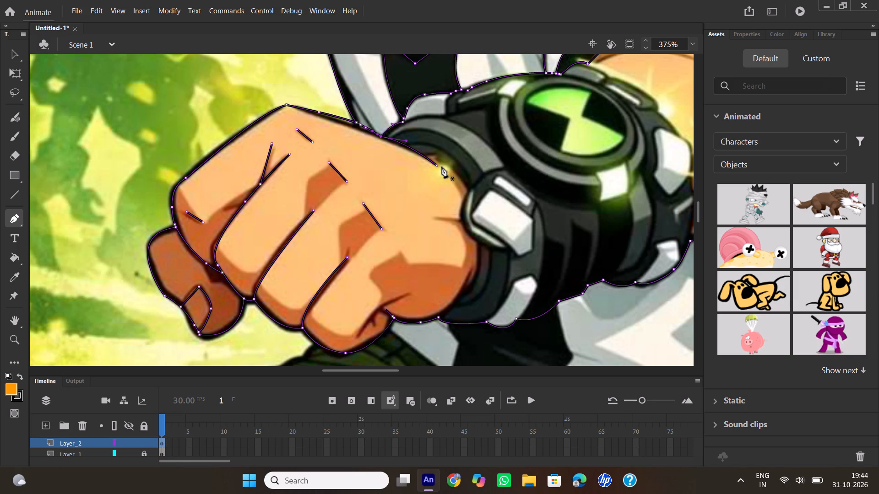
Trace the curved wrist edge where the hand meets the watch, down to the fist's bottom outline.
left_click(404, 146)
left_click_drag(472, 193, 473, 215)
left_click(470, 191)
left_click(471, 192)
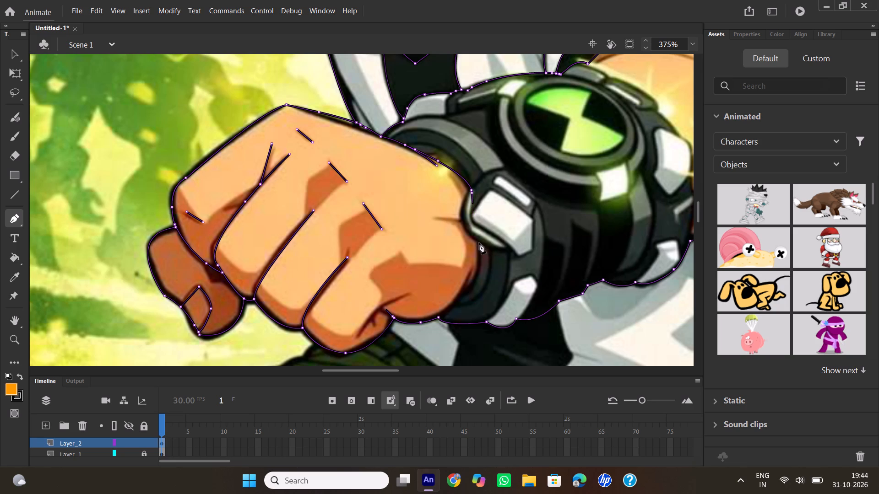
left_click_drag(479, 242, 512, 270)
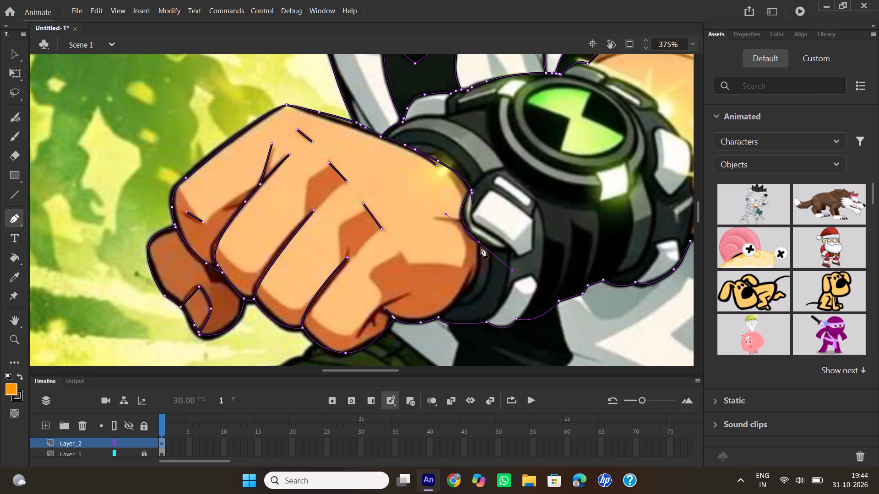
left_click(480, 244)
left_click_drag(468, 290, 462, 294)
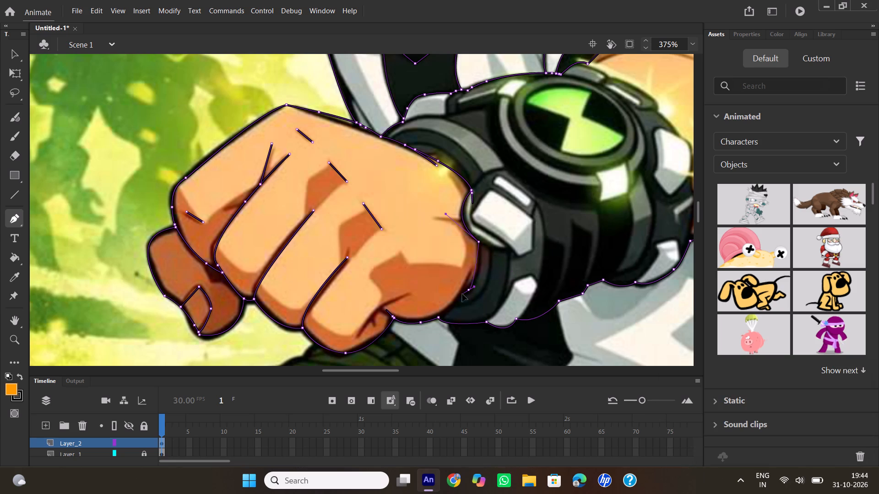
left_click_drag(462, 294, 457, 295)
left_click(469, 290)
left_click_drag(437, 318, 429, 322)
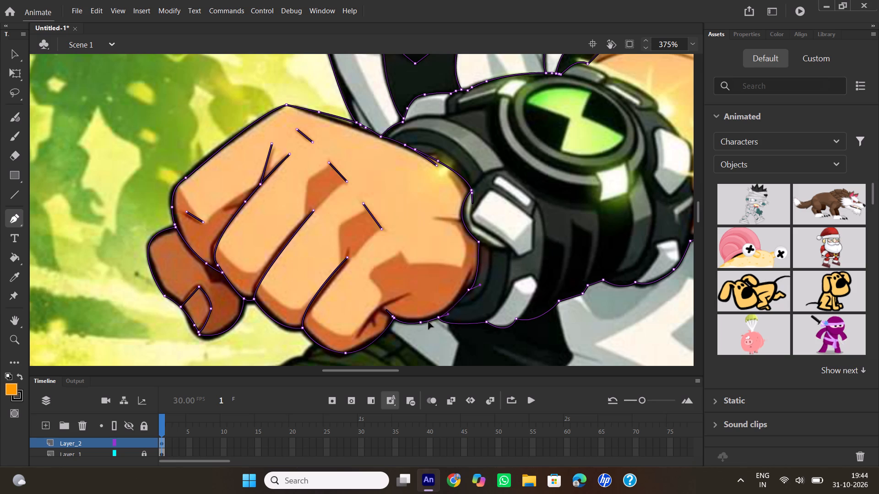
left_click_drag(429, 322, 427, 323)
double_click(437, 319)
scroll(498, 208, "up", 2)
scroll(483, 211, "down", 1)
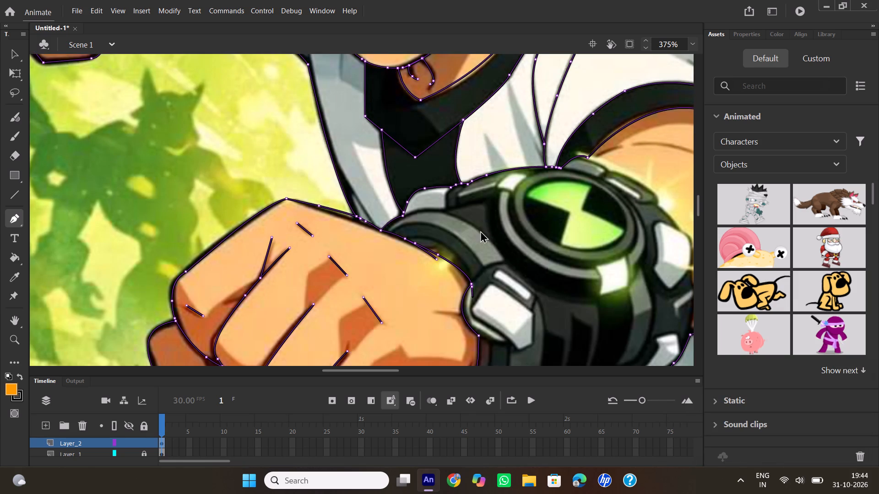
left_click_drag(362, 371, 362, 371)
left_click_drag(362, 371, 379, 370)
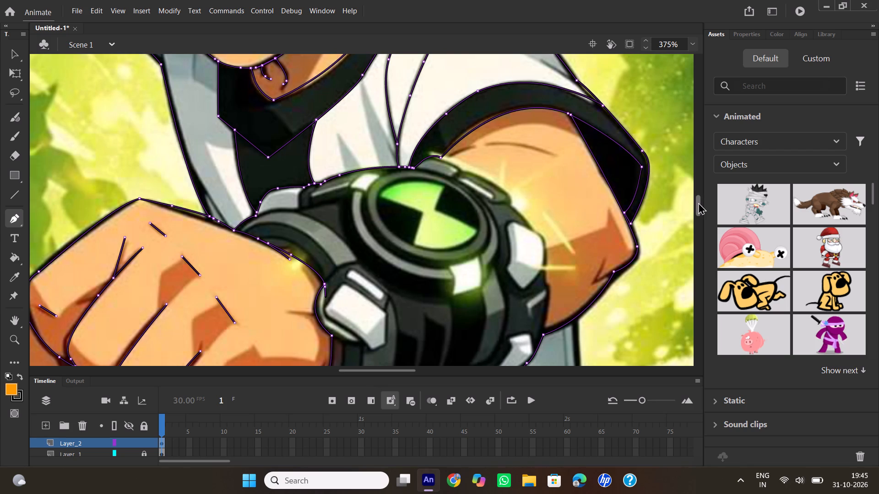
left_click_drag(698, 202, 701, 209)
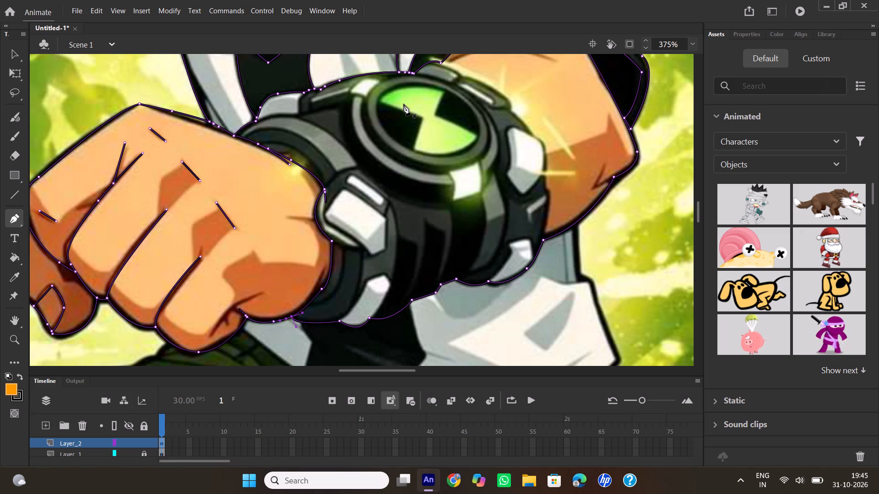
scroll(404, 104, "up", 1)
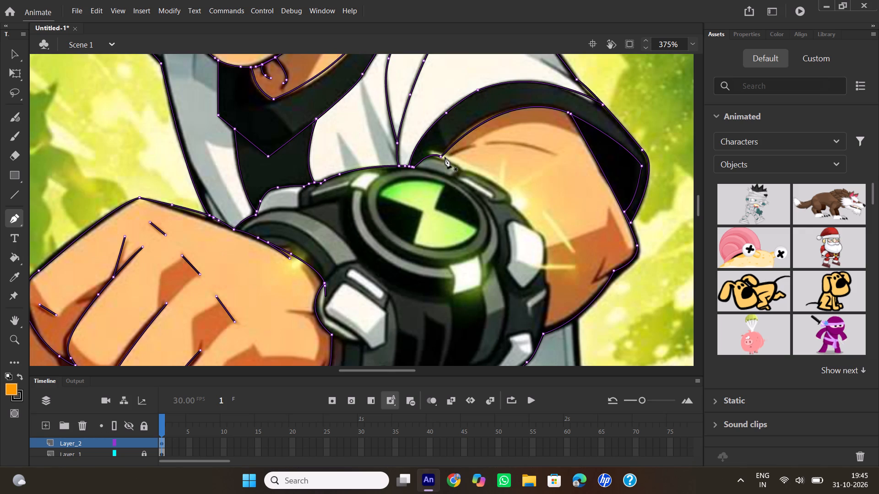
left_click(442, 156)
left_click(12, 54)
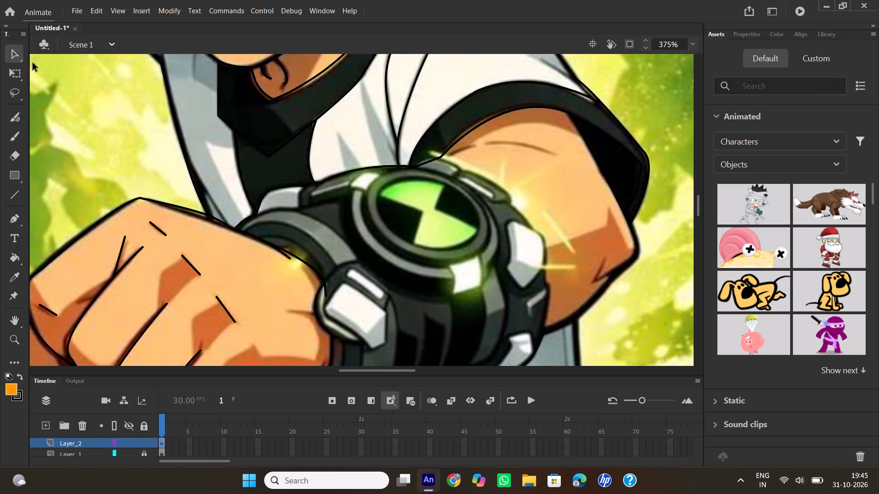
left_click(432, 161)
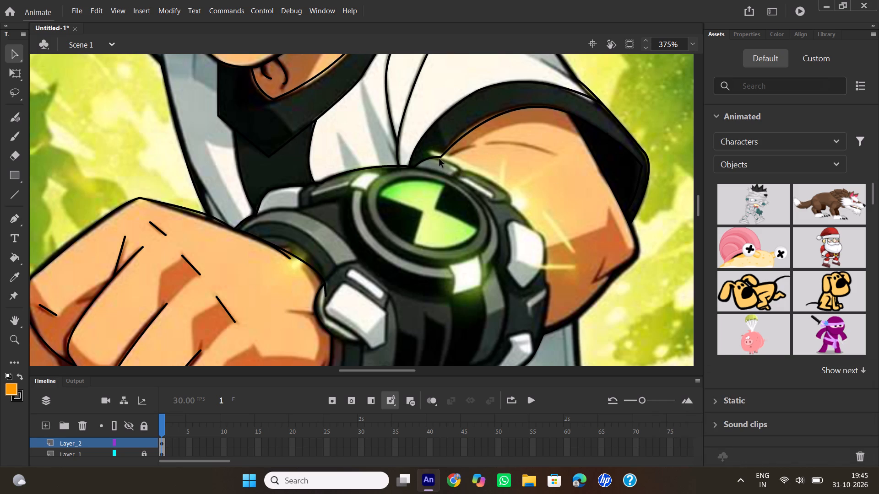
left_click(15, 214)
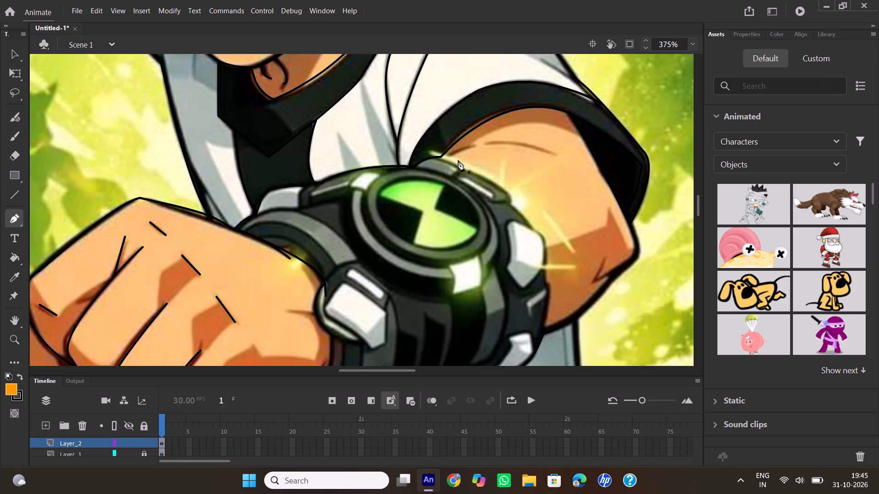
Trace the watch's outer edge along the forearm with the Pen tool, from the sleeve cuff down to the existing lower watch outline.
left_click(426, 158)
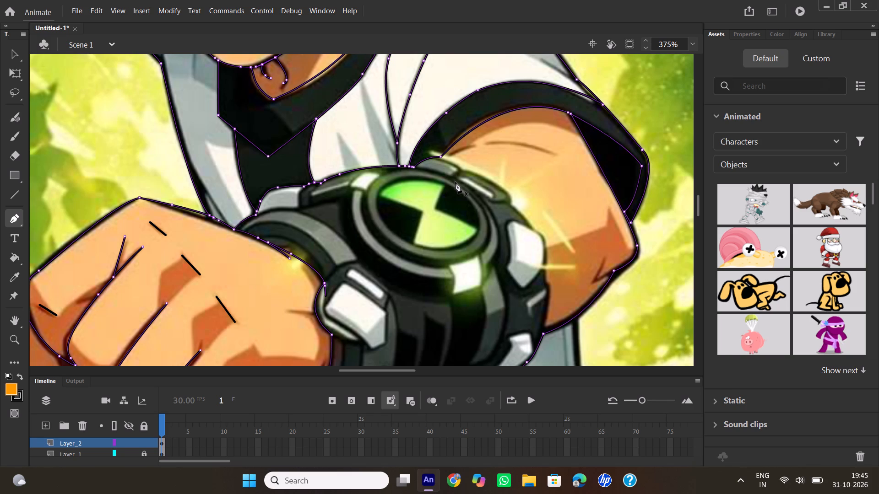
left_click(436, 156)
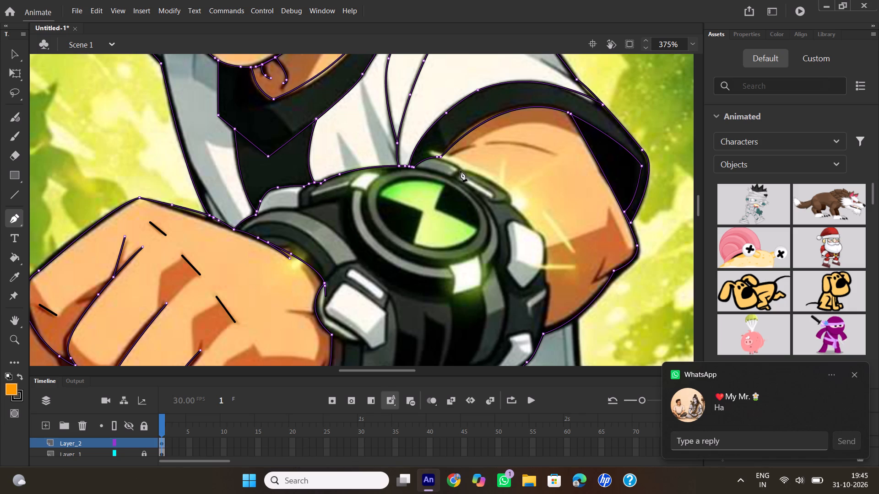
left_click_drag(463, 171, 468, 180)
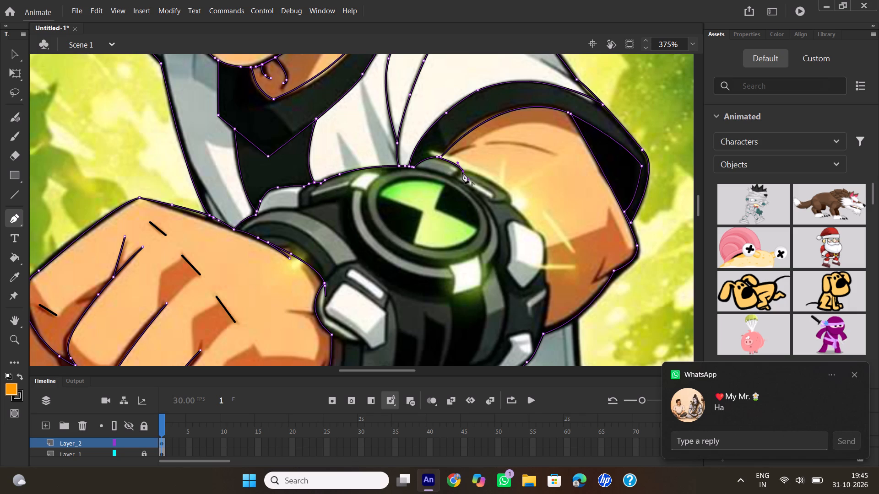
left_click(462, 172)
left_click_drag(513, 203, 515, 215)
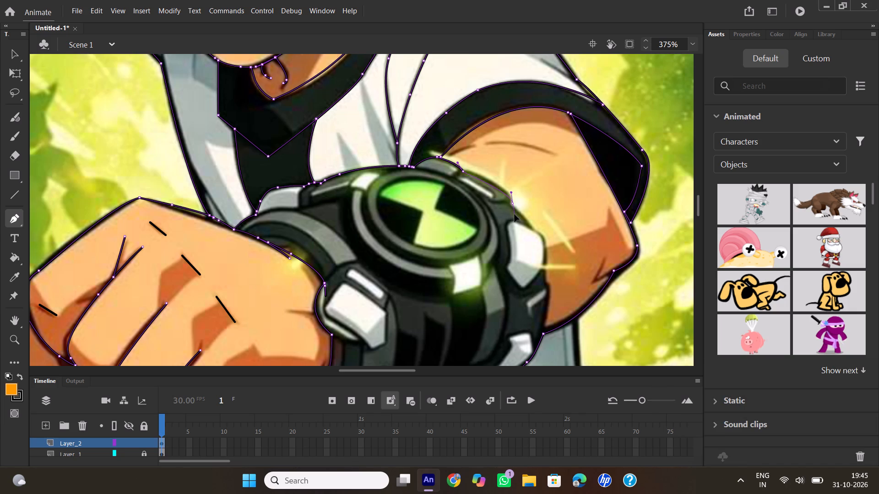
left_click_drag(515, 215, 515, 216)
left_click(514, 203)
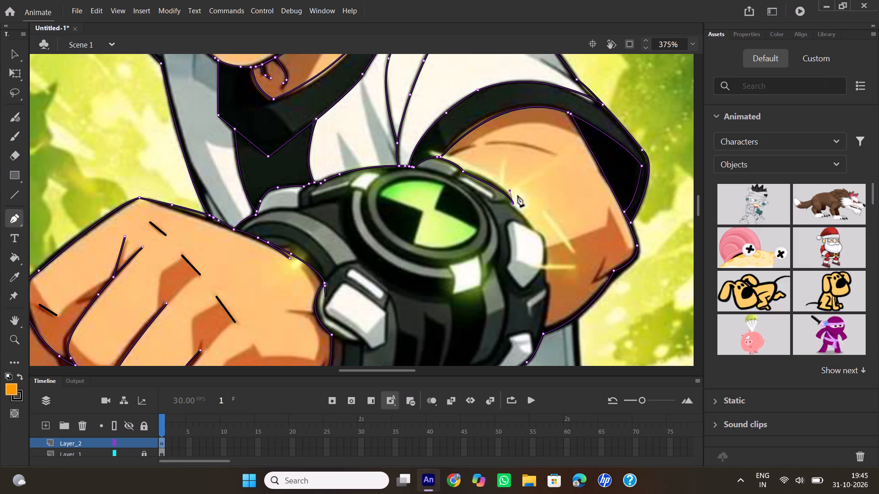
left_click(536, 229)
left_click_drag(543, 267, 535, 290)
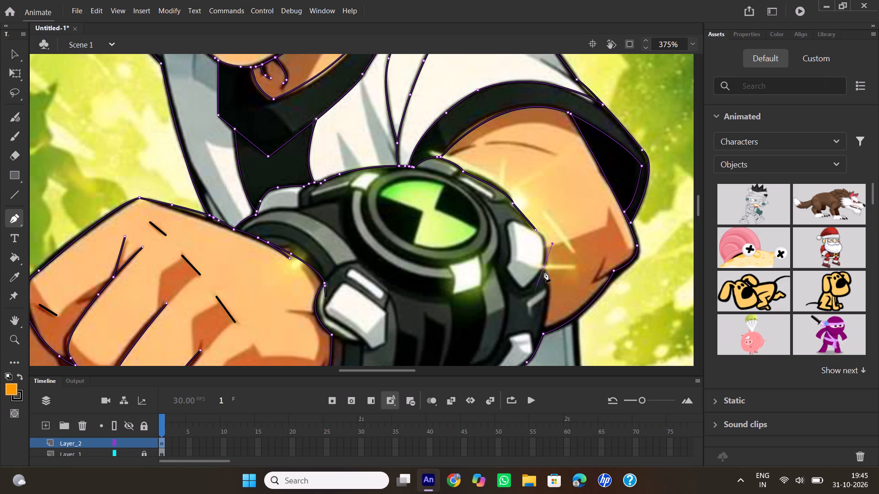
left_click(543, 268)
left_click_drag(543, 333, 536, 356)
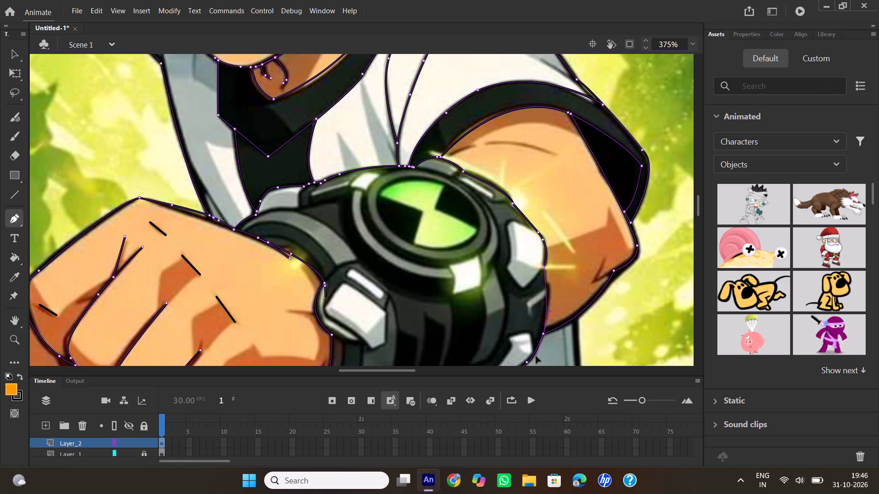
left_click_drag(536, 356, 536, 360)
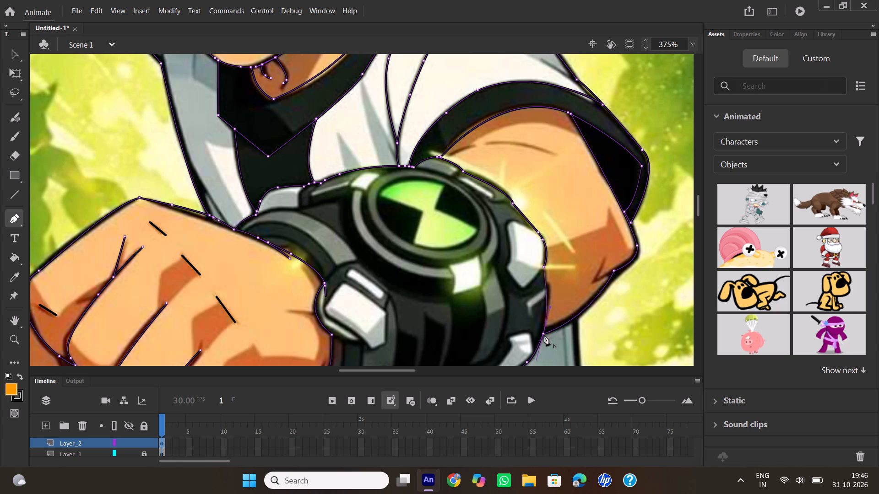
double_click(544, 335)
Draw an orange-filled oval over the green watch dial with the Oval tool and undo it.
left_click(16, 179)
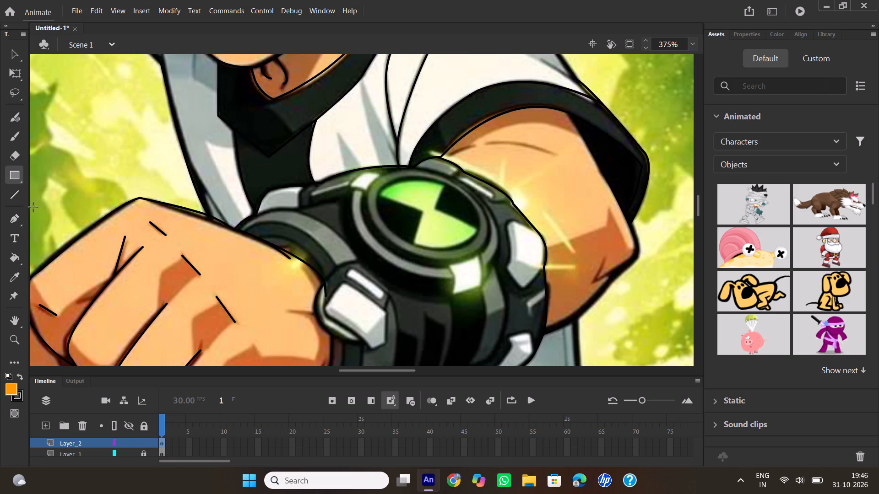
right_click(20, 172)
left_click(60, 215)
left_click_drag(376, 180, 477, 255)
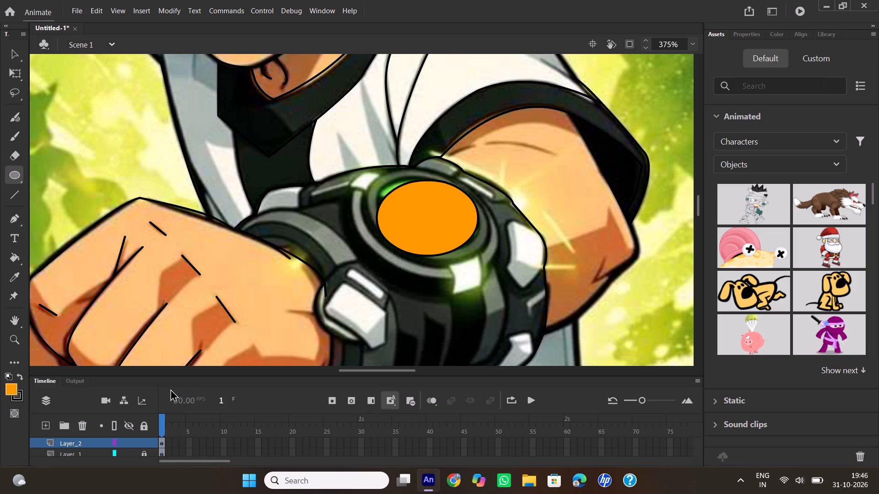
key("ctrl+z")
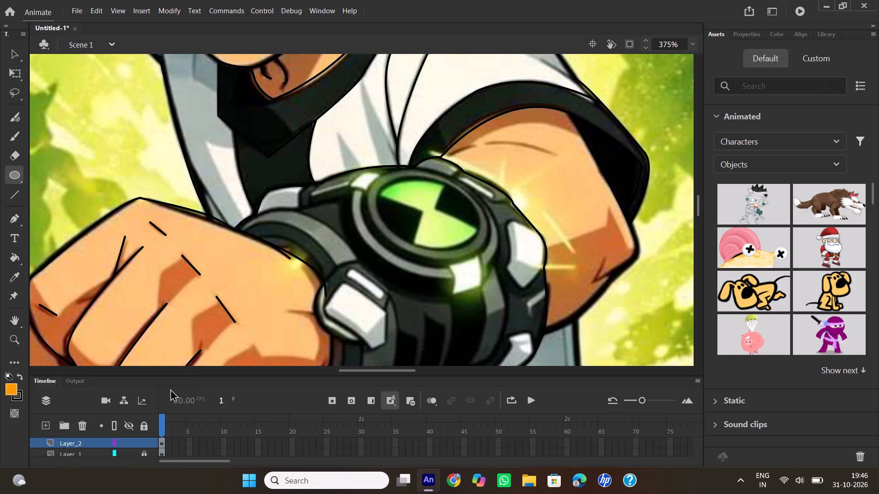
Hide the Layer_1 reference image to check the traced line art, and show it again.
scroll(196, 376, "down", 1)
scroll(265, 276, "down", 2)
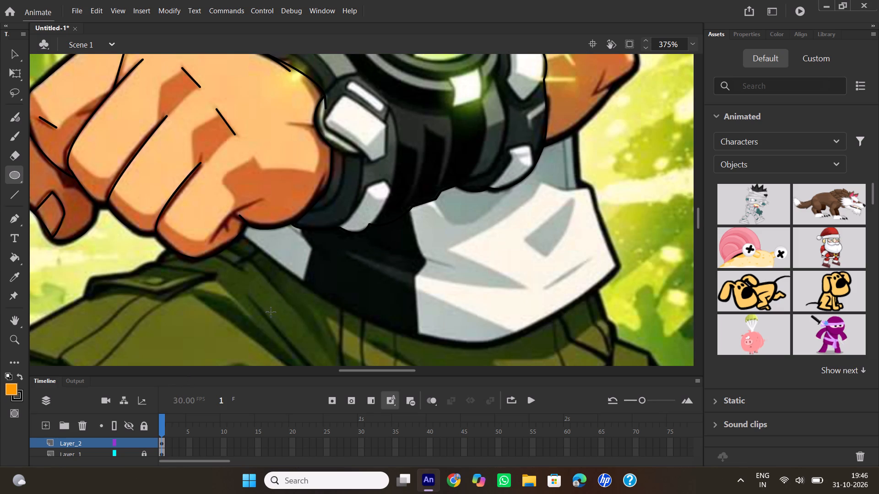
scroll(344, 264, "up", 1)
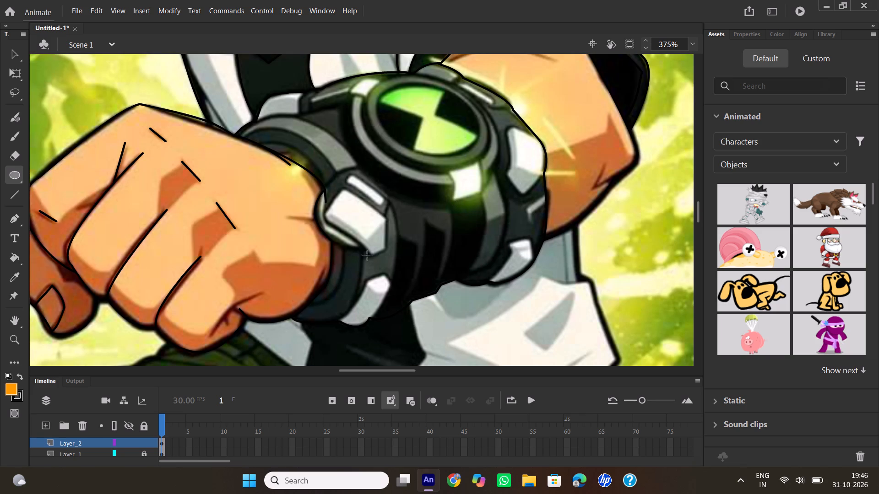
left_click(130, 452)
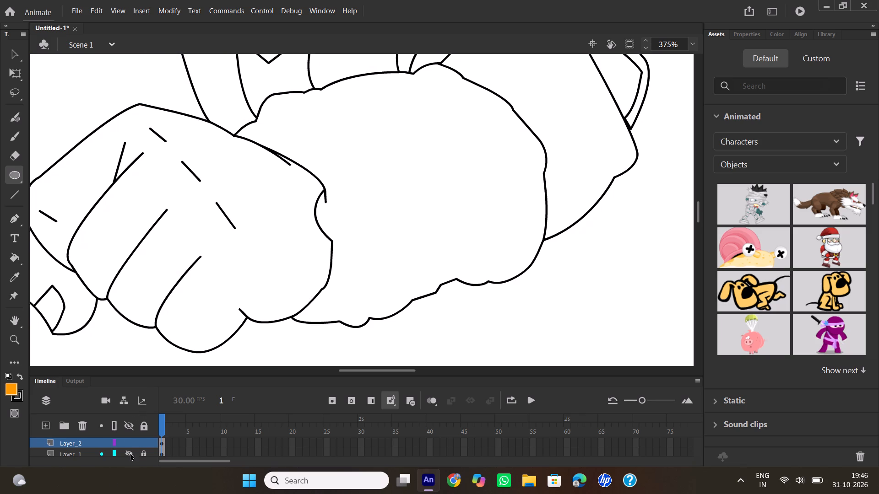
left_click(130, 452)
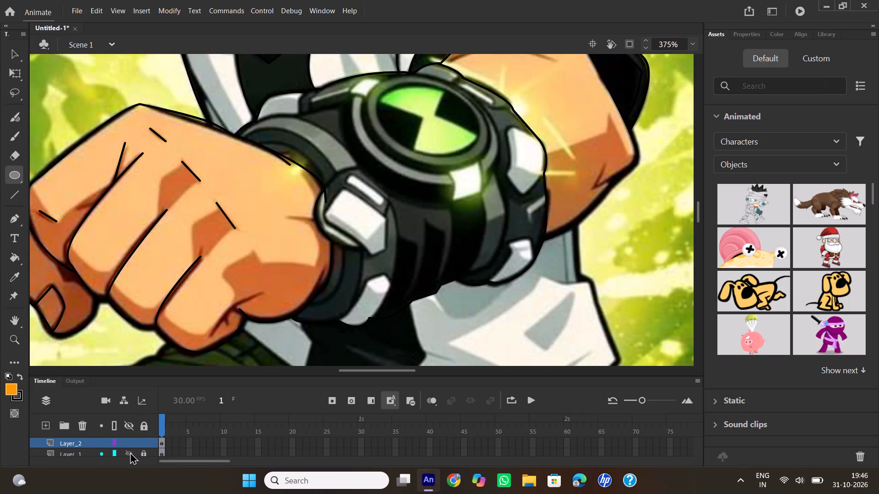
Trace the shirt's outer side edge with the Pen tool, from the forearm's lower outline down to the pointed hem corner.
scroll(235, 279, "down", 1)
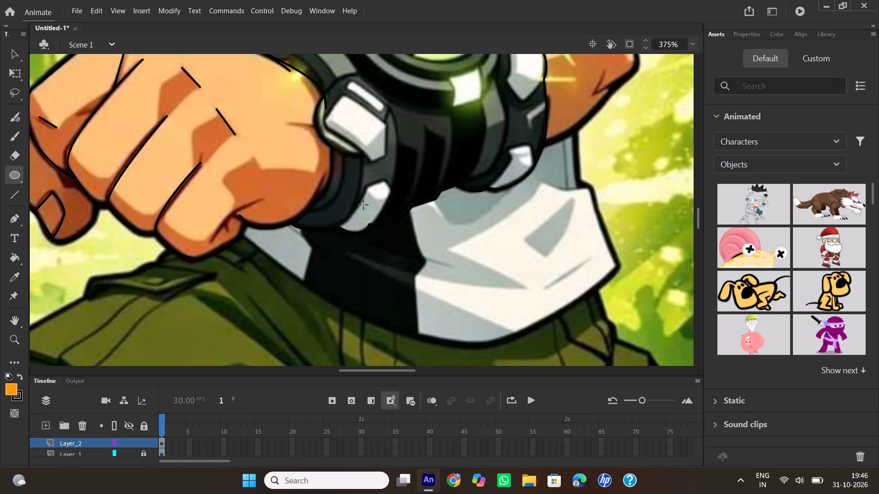
scroll(355, 248, "up", 3)
scroll(275, 210, "down", 2)
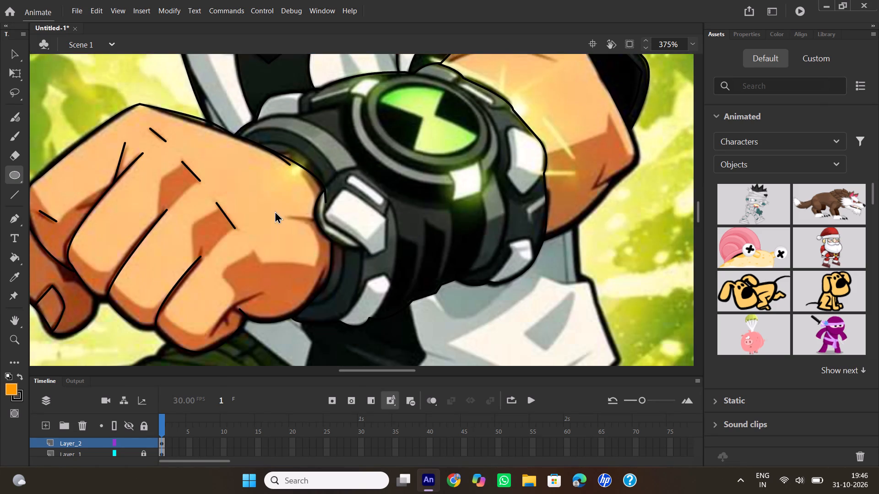
scroll(330, 252, "down", 1)
left_click(14, 221)
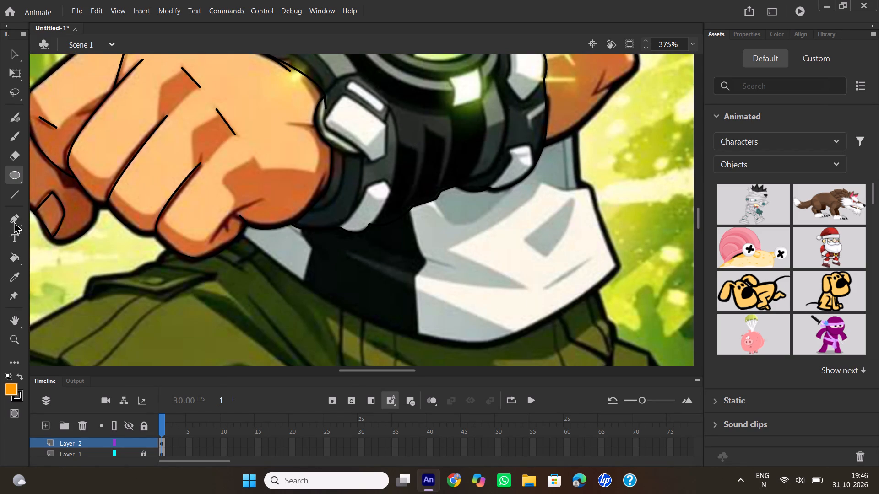
left_click(577, 129)
left_click(580, 178)
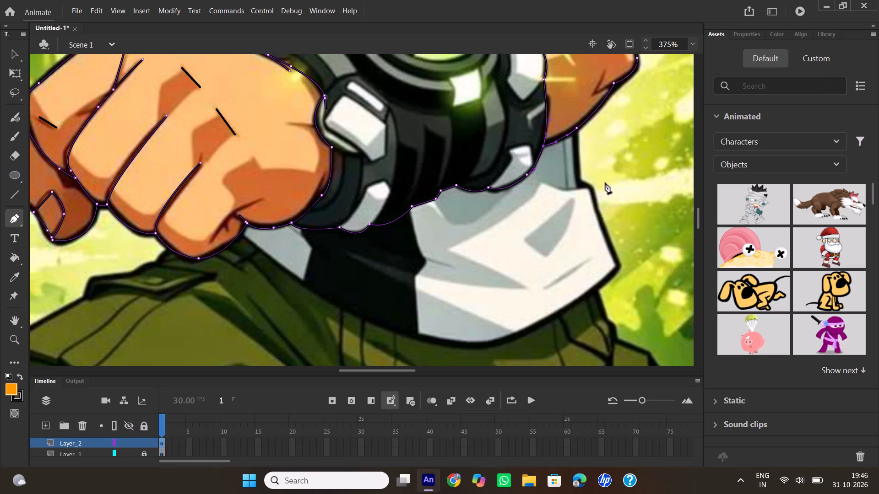
left_click_drag(594, 195, 598, 207)
left_click(593, 195)
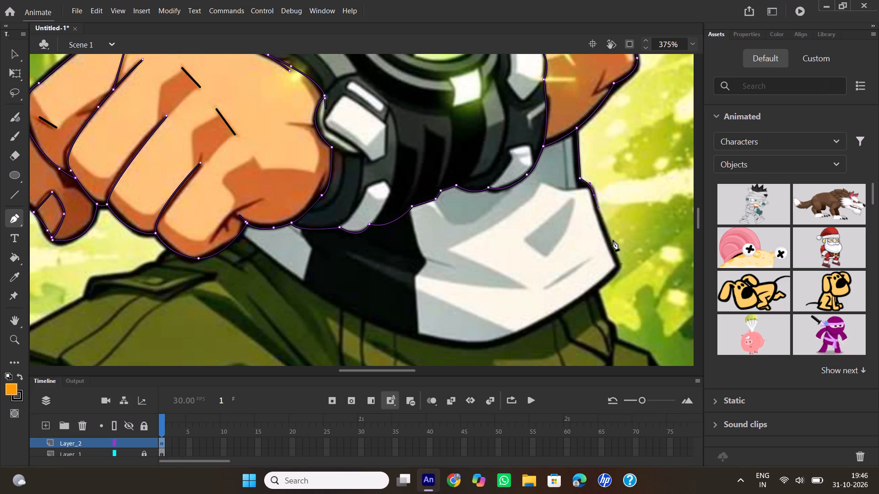
left_click_drag(618, 266, 629, 276)
left_click(616, 266)
Trace the shirt's curved bottom hem from the pointed corner, through its lowest point, back to the underside of the fist.
left_click_drag(482, 349, 475, 349)
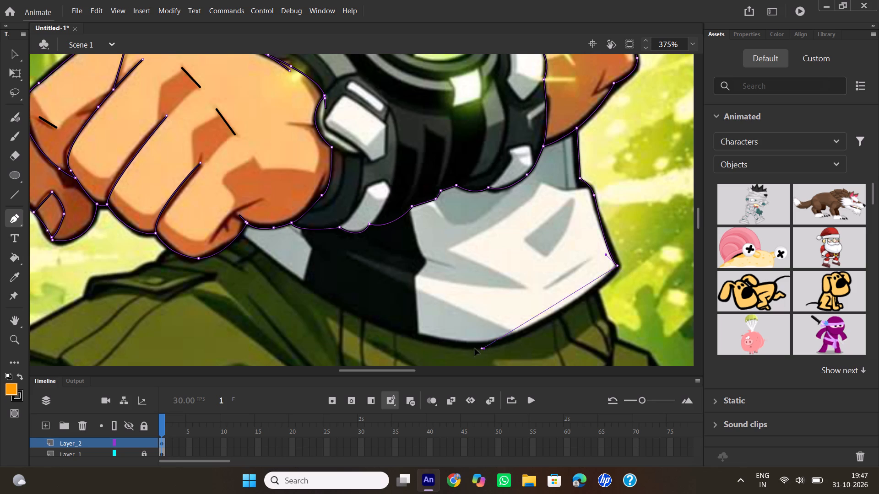
left_click_drag(475, 349, 442, 347)
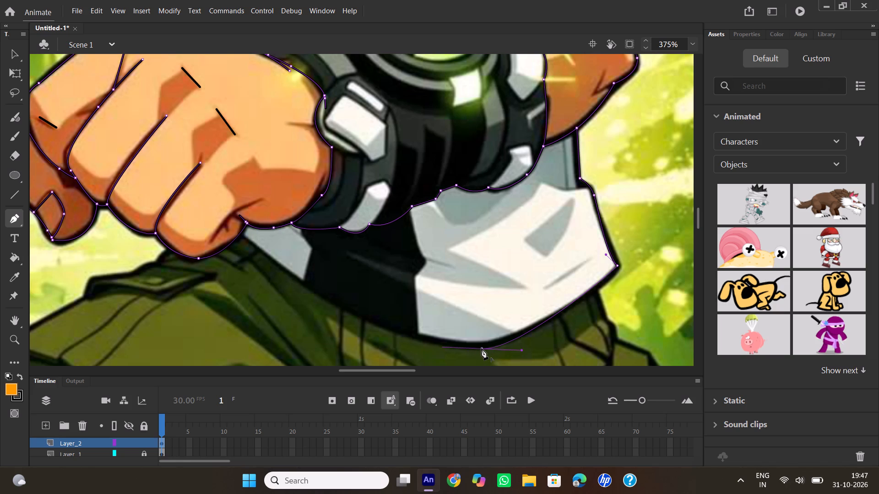
left_click(482, 349)
left_click_drag(244, 237, 213, 215)
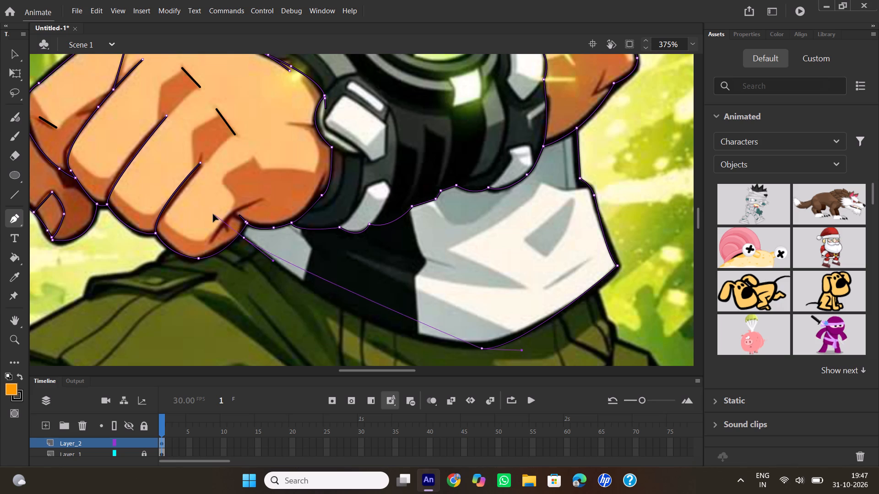
left_click_drag(213, 215, 161, 159)
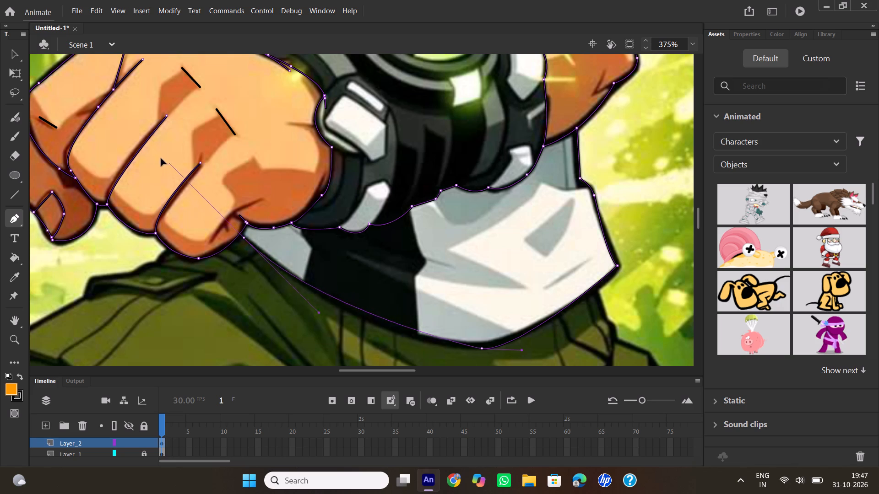
left_click_drag(161, 159, 144, 152)
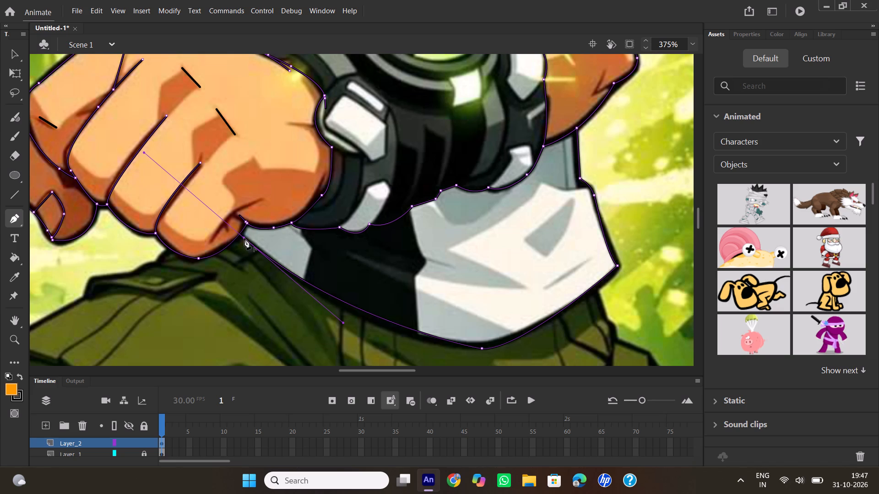
double_click(244, 238)
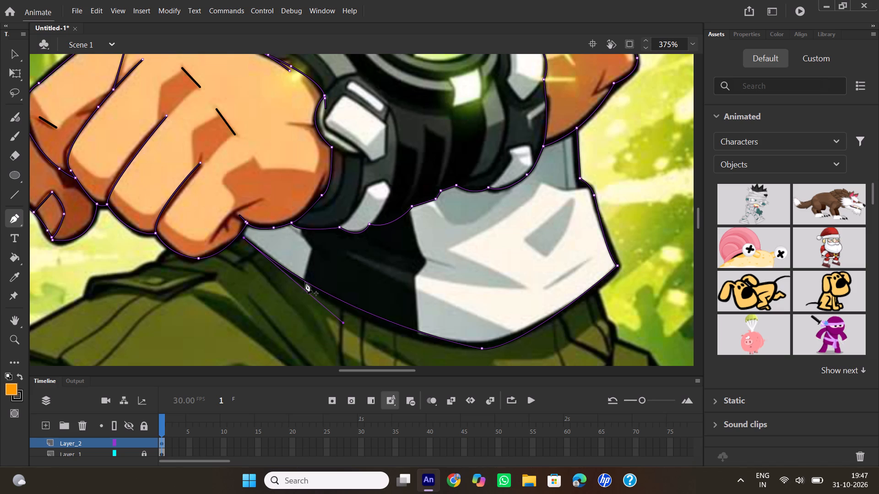
Trace the boundary between the small grey shirt section beside the fist and the black stripe, from hem up to the watch outline.
left_click(305, 282)
left_click(313, 251)
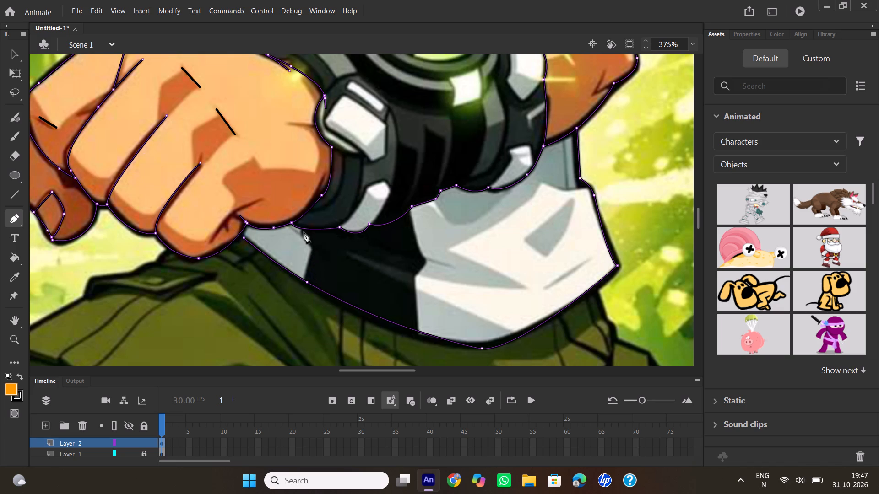
double_click(300, 228)
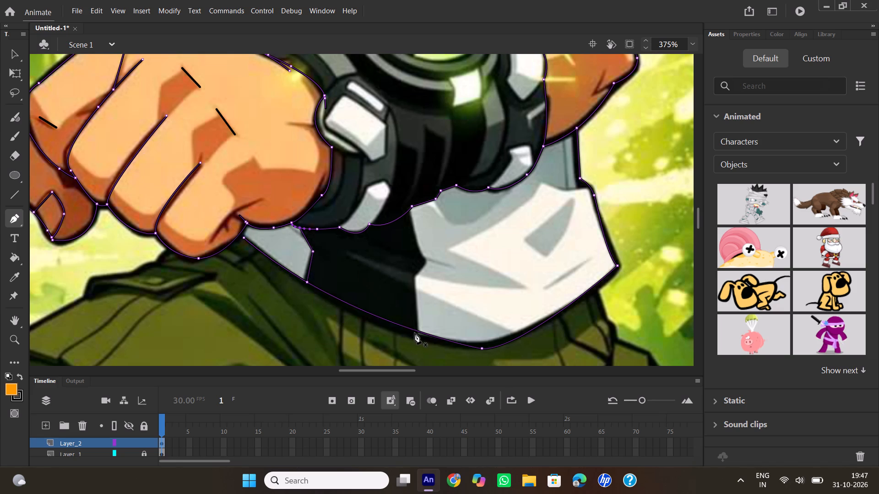
Trace the jagged boundary between the black stripe and the large white shirt section, from the hem up to the watch's lower outline.
left_click(417, 333)
left_click_drag(416, 281, 412, 277)
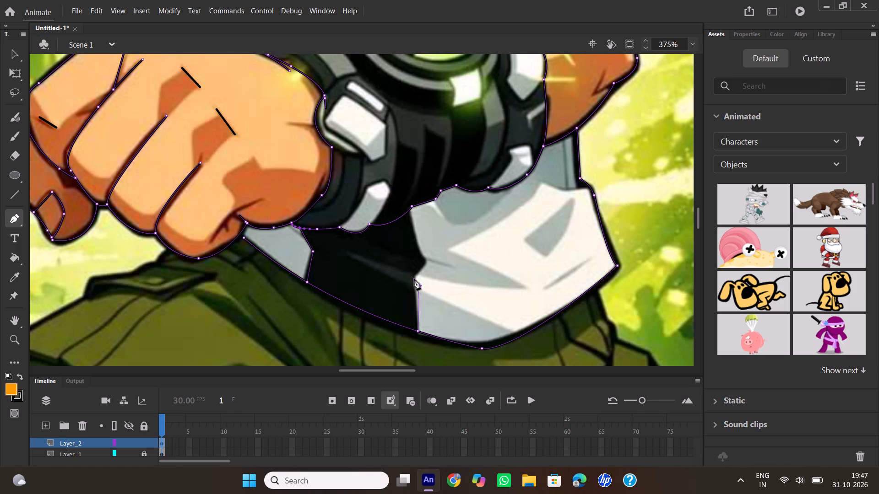
left_click(415, 280)
left_click(427, 261)
left_click_drag(412, 207, 413, 192)
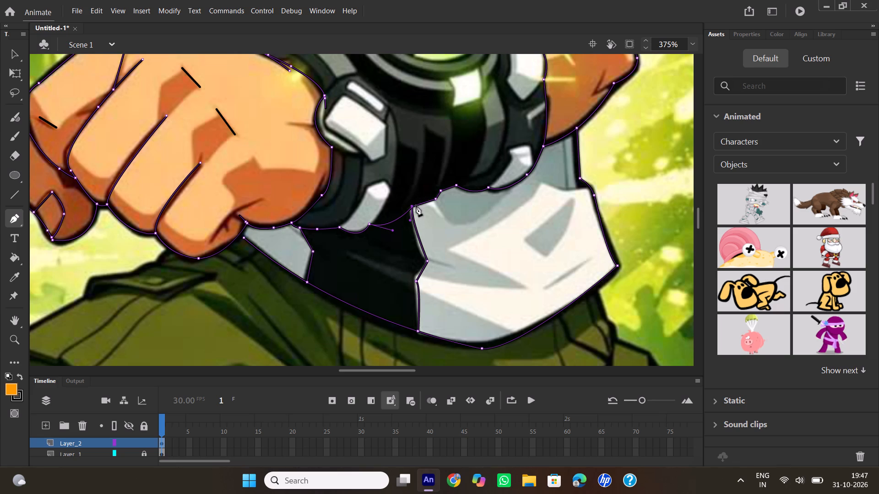
double_click(412, 204)
Trace the straight leg's outer trouser edge with the Pen tool, from the shirt hem over the hip to the cargo pocket's outermost corner.
scroll(441, 172, "down", 2)
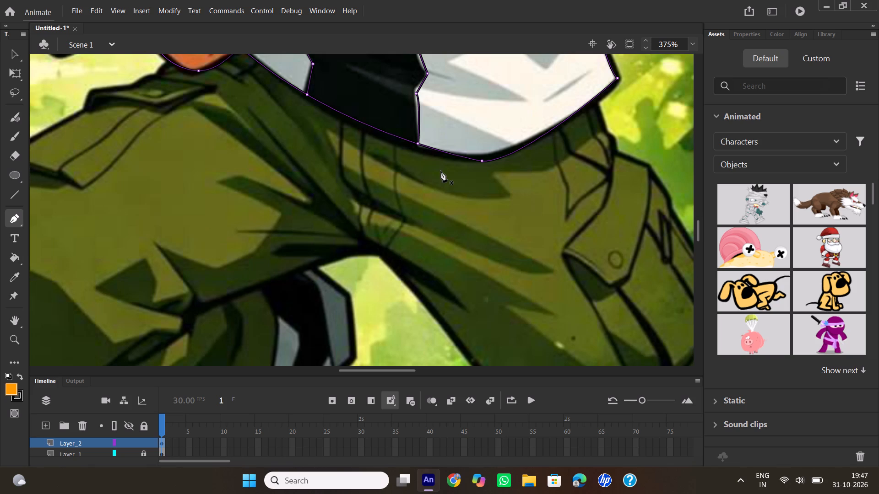
scroll(189, 219, "up", 1)
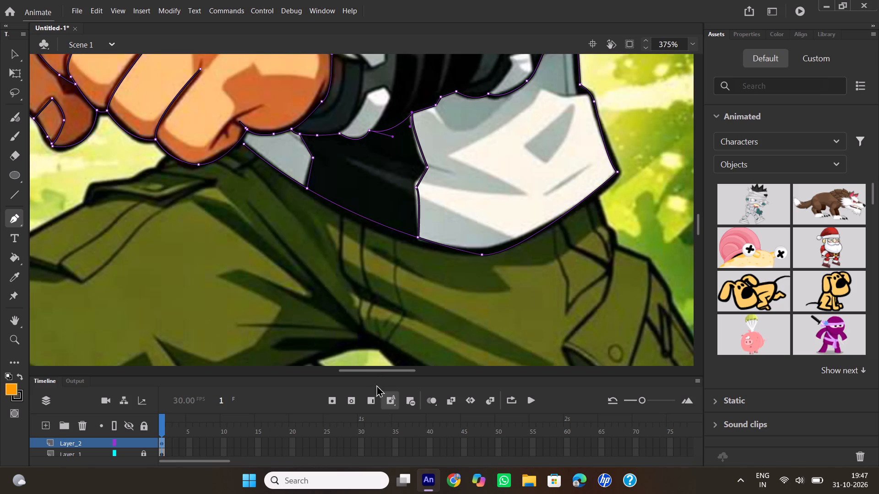
scroll(361, 376, "down", 2, "ctrl")
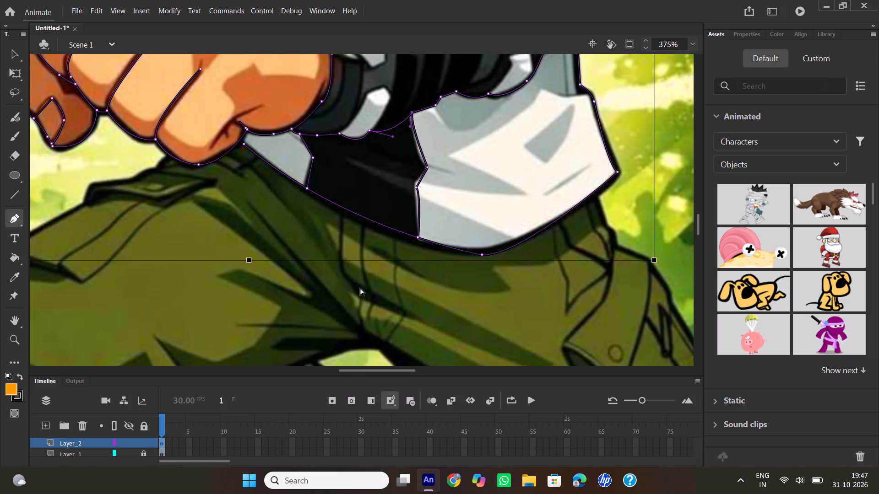
scroll(369, 248, "down", 2, "ctrl")
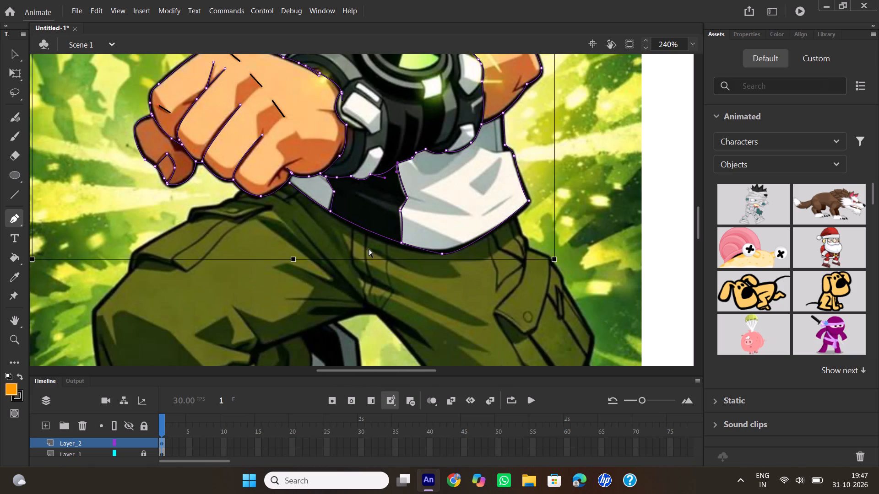
scroll(369, 251, "down", 1, "ctrl")
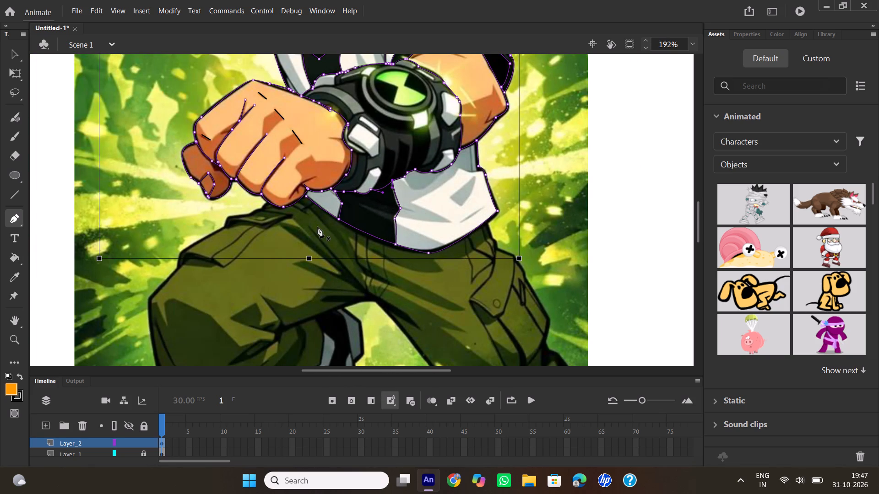
scroll(488, 243, "down", 1)
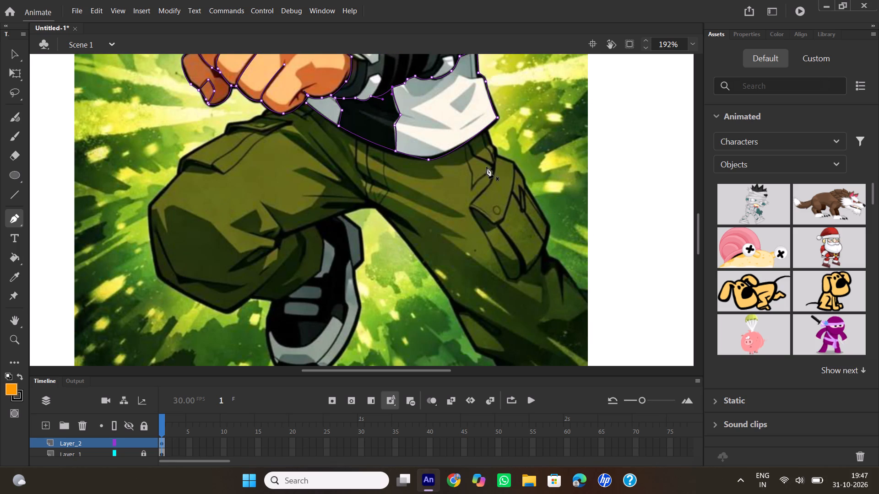
scroll(487, 167, "down", 1)
scroll(487, 167, "up", 1)
left_click(486, 129)
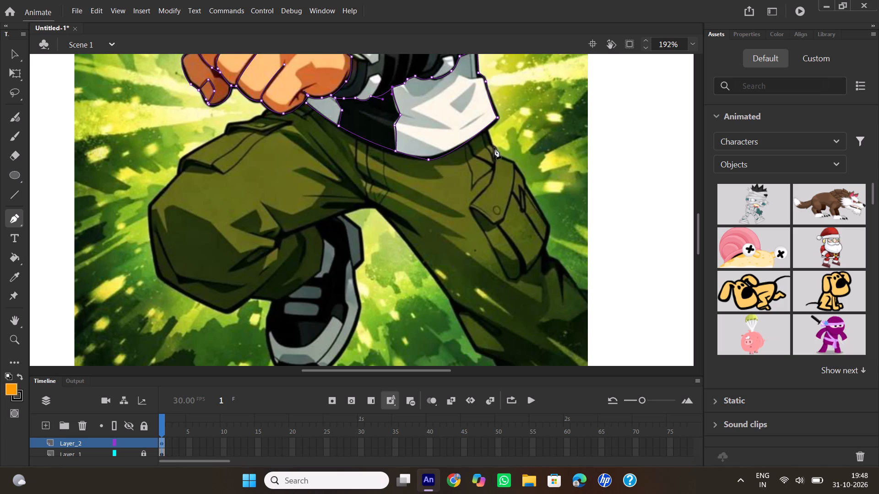
left_click(492, 147)
left_click_drag(502, 156, 504, 163)
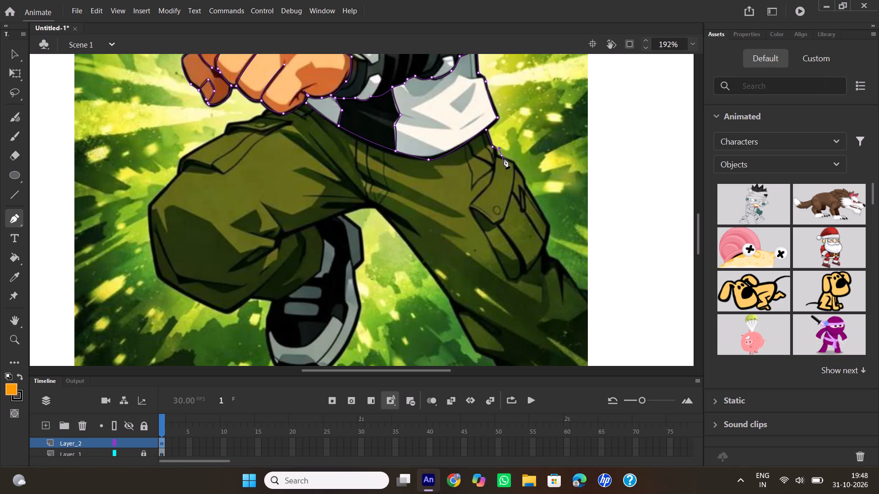
left_click(503, 157)
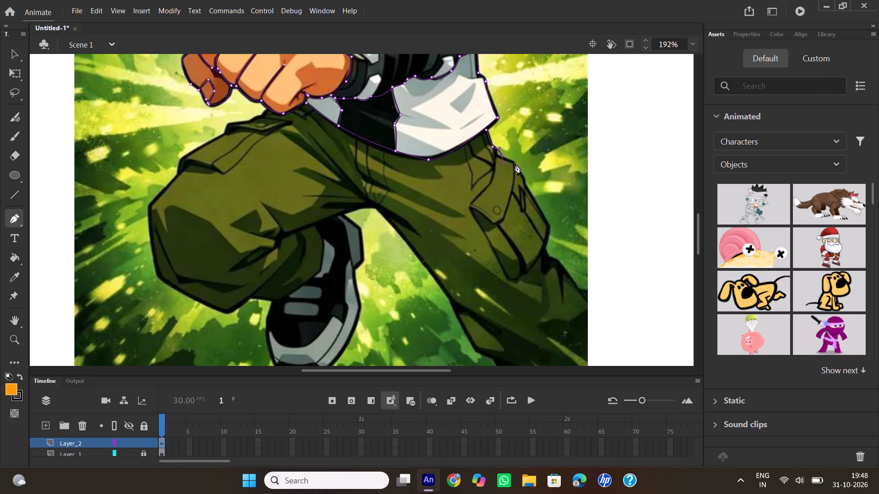
left_click(515, 163)
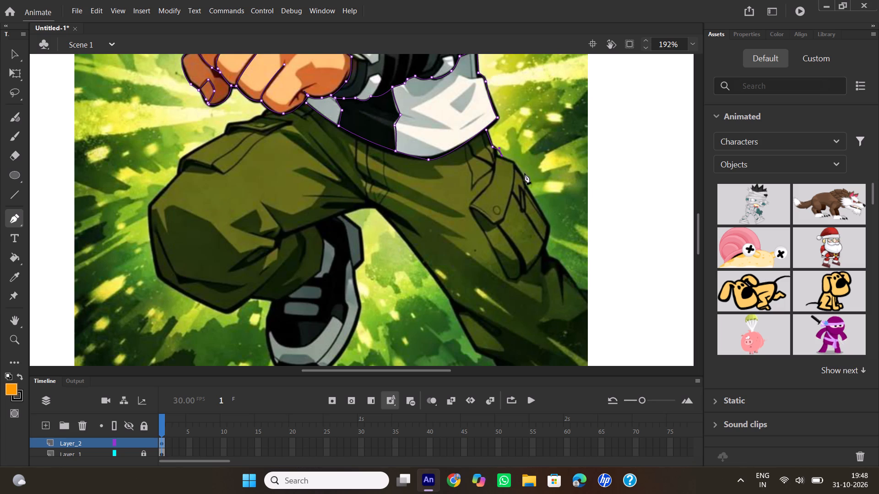
left_click(524, 181)
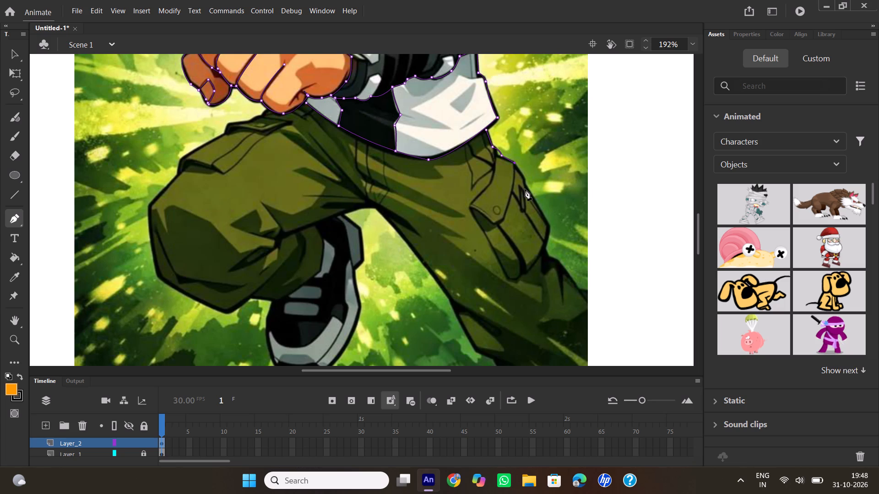
left_click(527, 188)
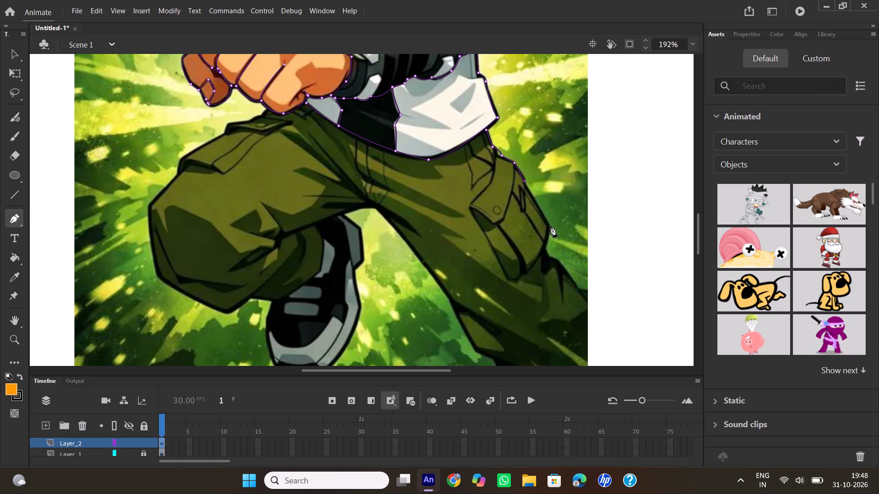
left_click(551, 226)
Continue the outer trouser edge from the cargo pocket's outermost corner, through the notch below it, to the reference image's side edge.
left_click(545, 251)
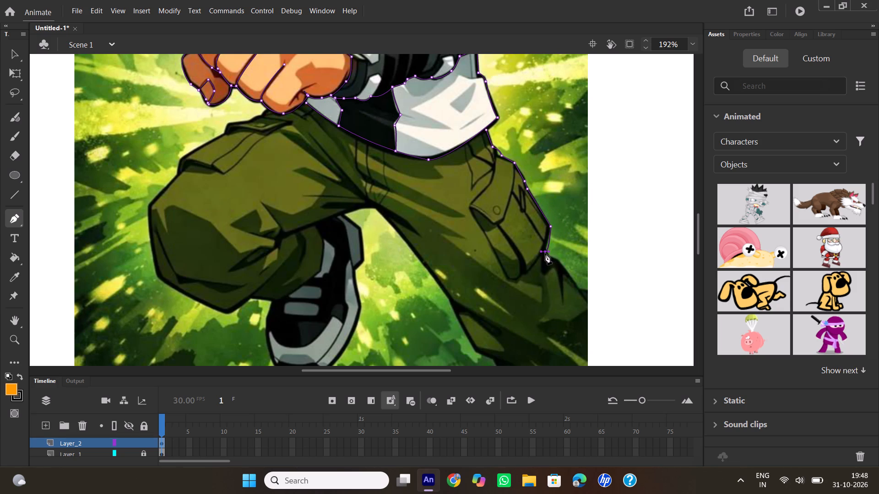
left_click(548, 253)
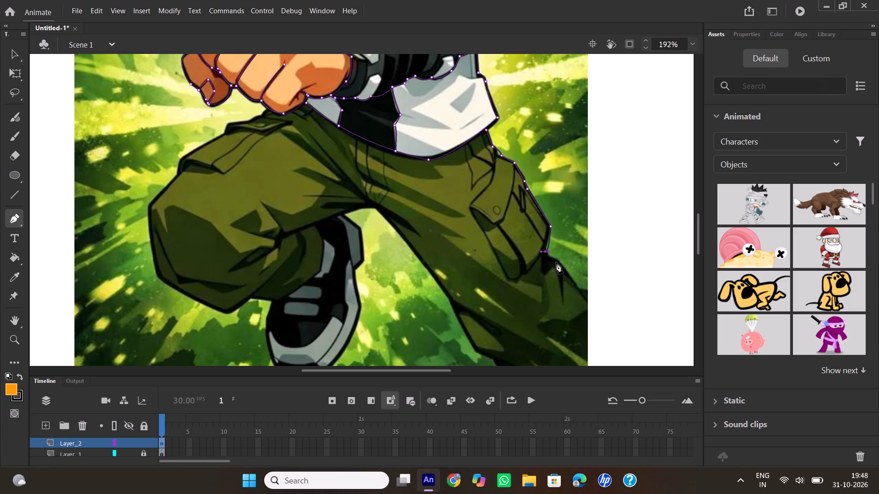
left_click(556, 261)
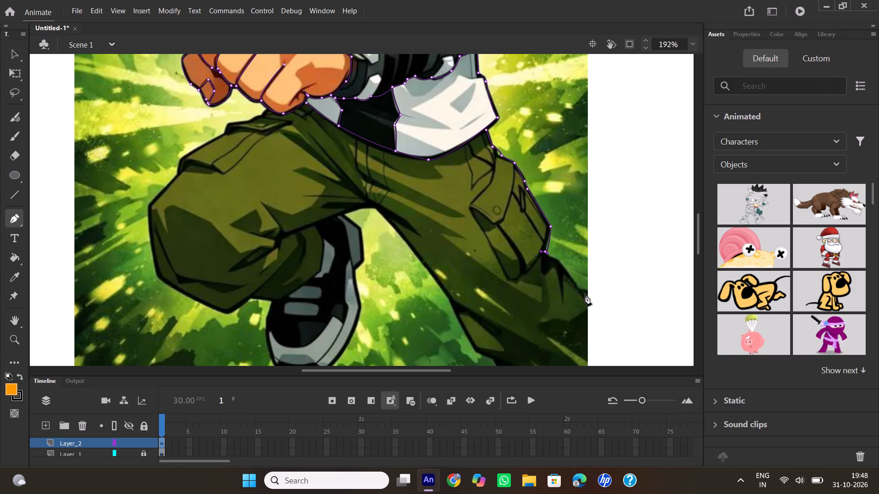
left_click(580, 292)
left_click(588, 293)
double_click(588, 292)
Trace the straight leg's inner edge from the bottom of the reference image up to the crotch and across to the top of the raised shoe.
scroll(464, 247, "down", 2)
scroll(485, 244, "up", 1)
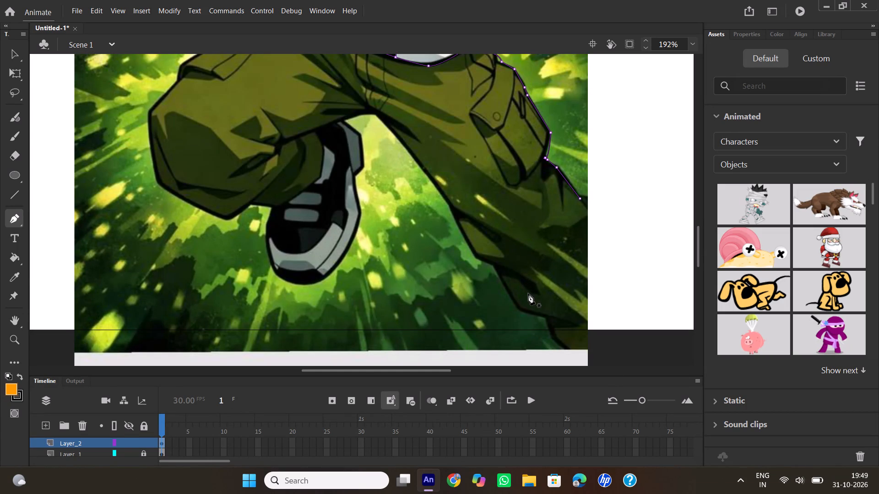
left_click(569, 350)
left_click_drag(548, 320, 549, 302)
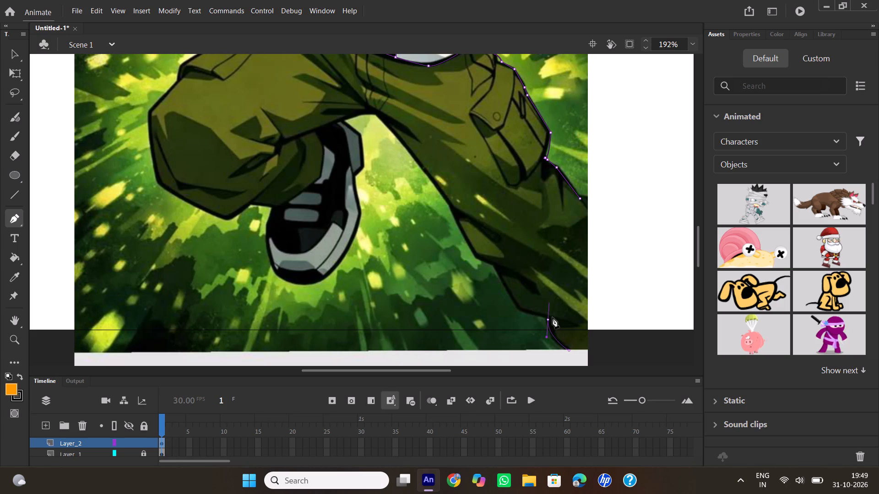
left_click(548, 320)
left_click(521, 311)
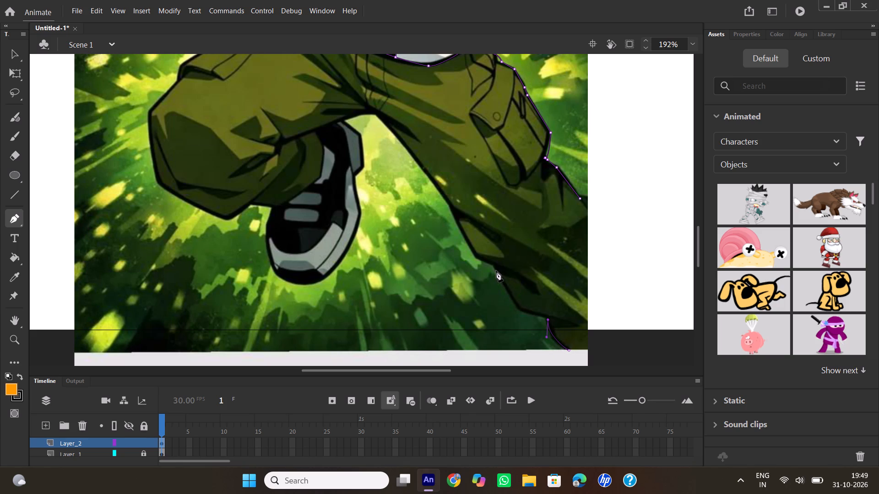
left_click(496, 271)
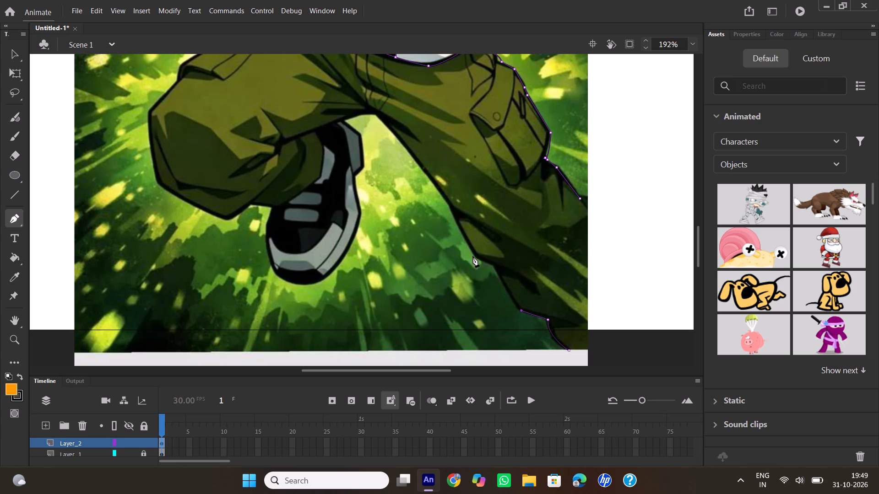
left_click(474, 254)
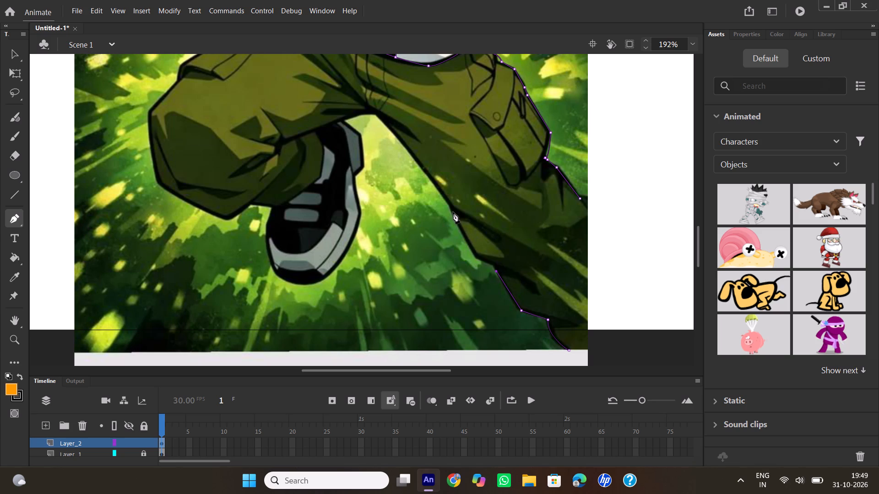
left_click(453, 212)
left_click(376, 116)
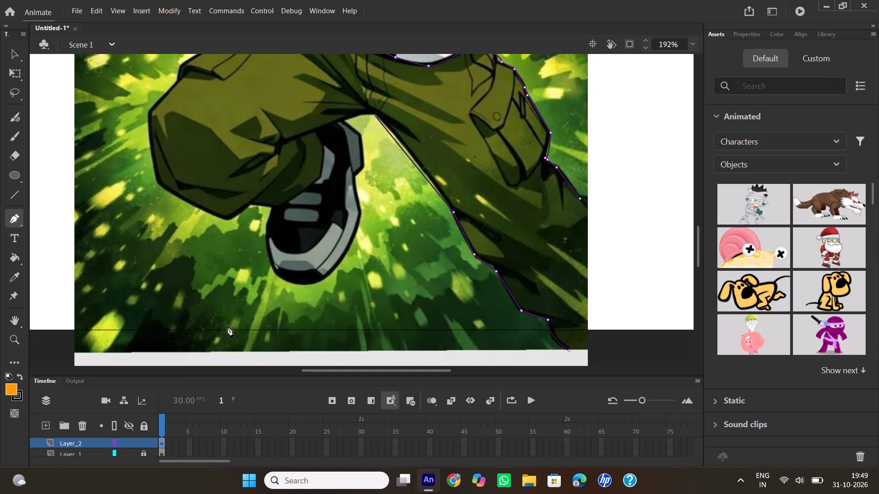
left_click(342, 120)
Trace the raised shoe's outer outline from its heel, along the sole and around the curved toe, up to the bent trouser leg.
left_click(359, 137)
left_click(364, 162)
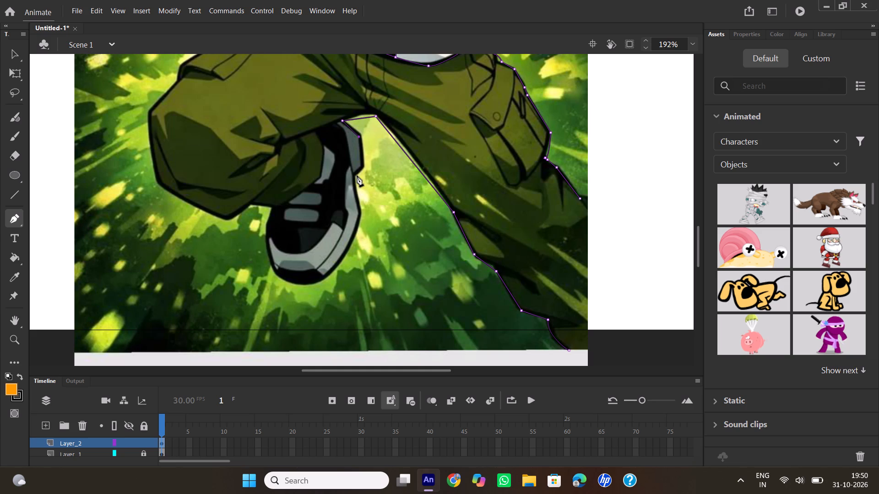
left_click(357, 176)
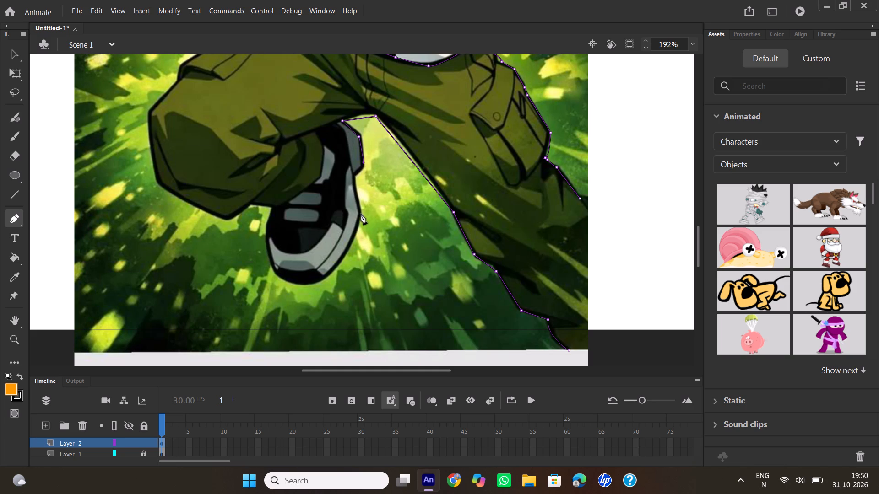
left_click(360, 214)
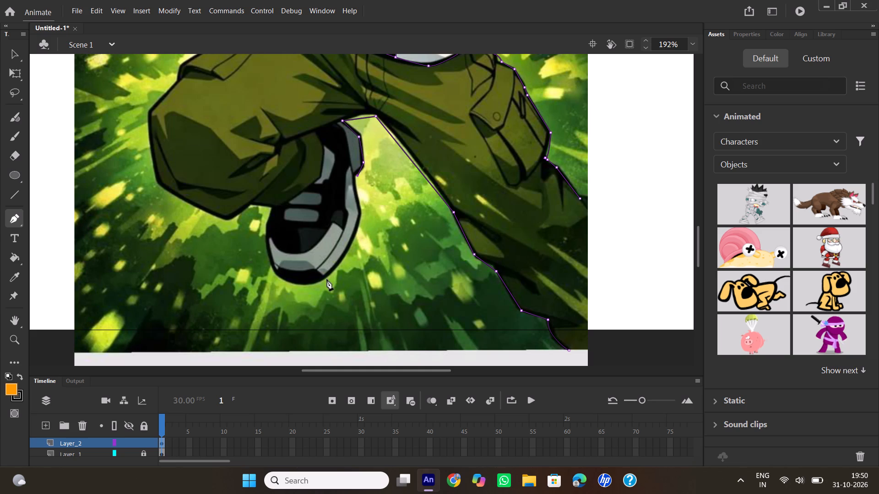
left_click_drag(321, 279, 301, 285)
left_click(320, 279)
left_click_drag(275, 271, 261, 250)
left_click(275, 272)
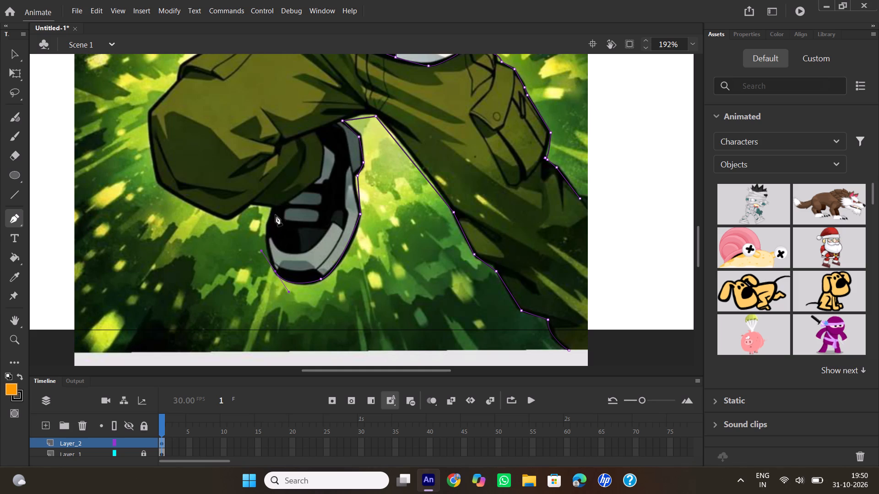
left_click_drag(272, 212, 288, 188)
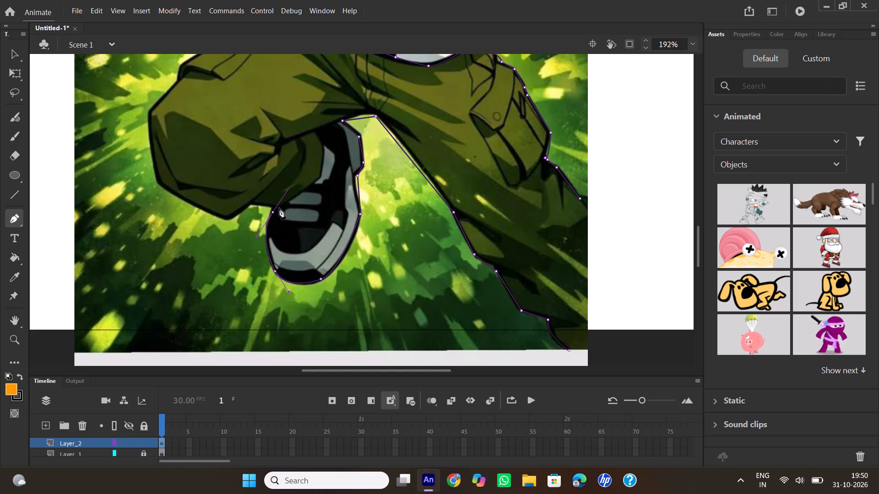
Continue the Pen outline from the raised shoe across the bent leg's underside to the lower outer corner of the knee.
left_click(274, 214)
key("ctrl+z")
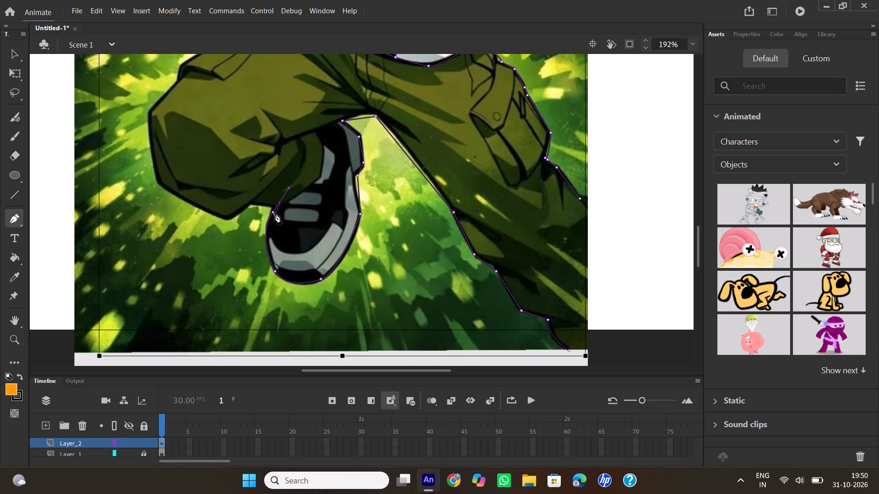
left_click(273, 213)
left_click(249, 203)
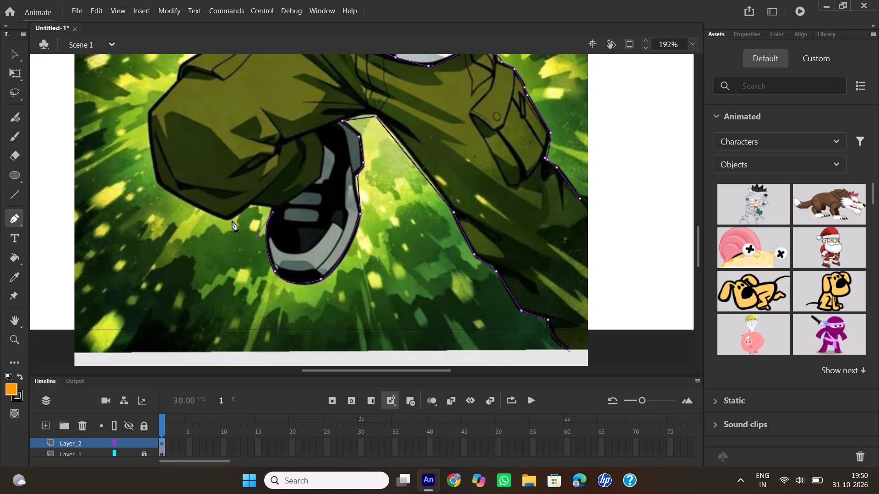
left_click(232, 217)
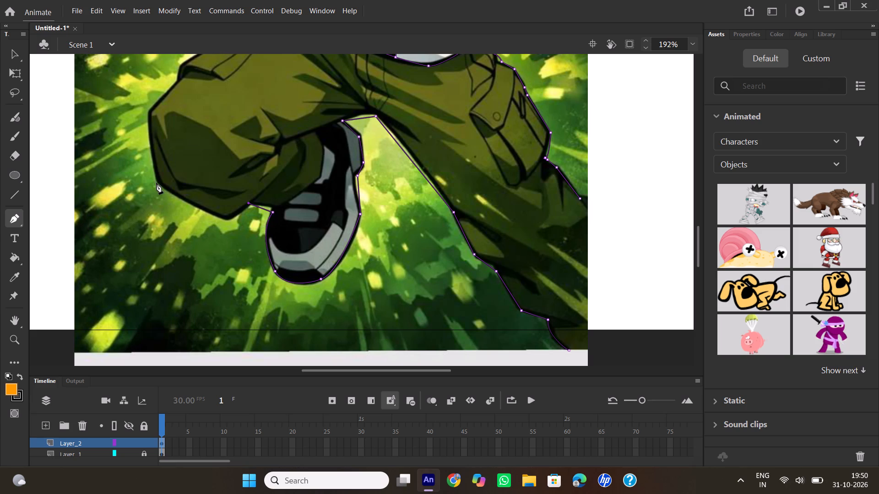
left_click(157, 183)
Trace the bent leg's outer edge from the knee's lower corner, up over the thigh and pocket flap, to the underside of the fist.
scroll(194, 141, "up", 1)
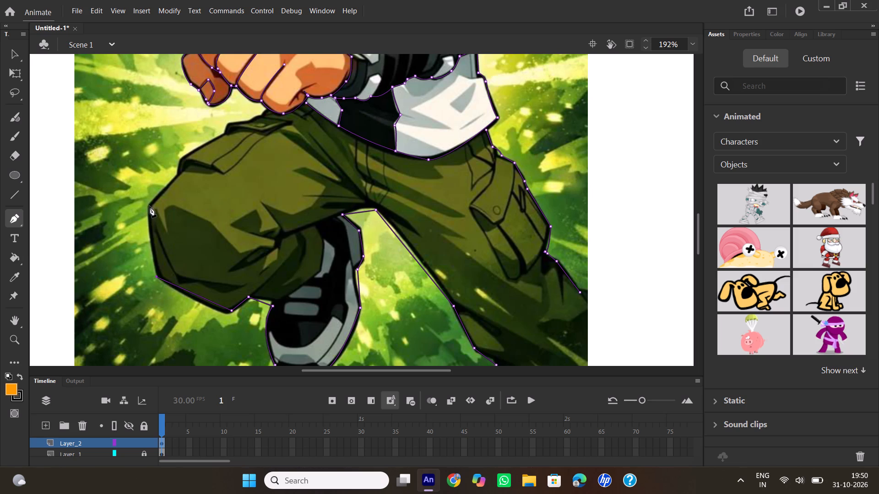
left_click(150, 206)
left_click(178, 175)
left_click(179, 158)
left_click(225, 134)
left_click(227, 124)
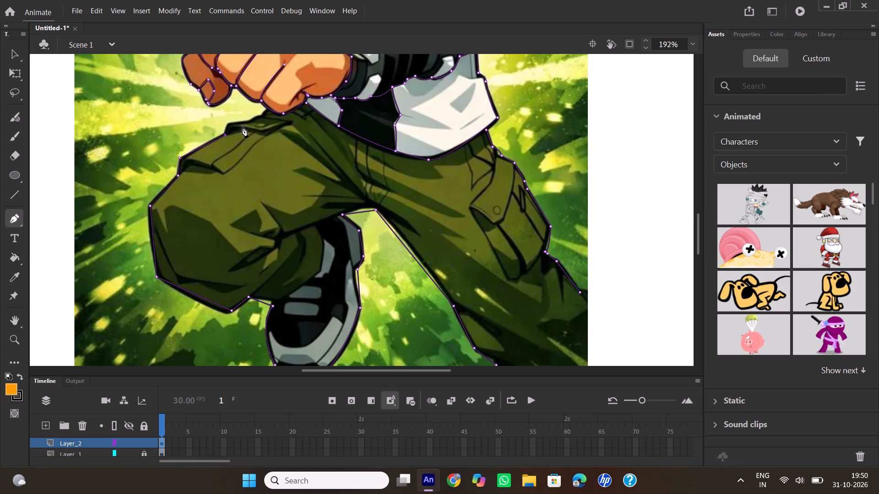
left_click(248, 120)
left_click_drag(260, 117, 266, 122)
left_click(261, 118)
double_click(267, 107)
Bend the lines where the raised shoe meets the bent leg and beside the notch in its sole to follow the reference.
left_click(15, 54)
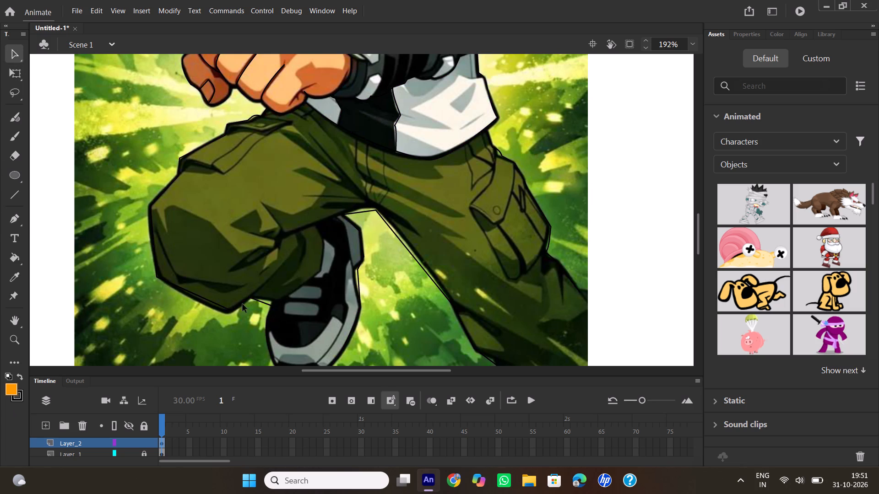
left_click_drag(264, 303, 267, 301)
left_click_drag(267, 301, 269, 301)
left_click_drag(358, 277, 357, 269)
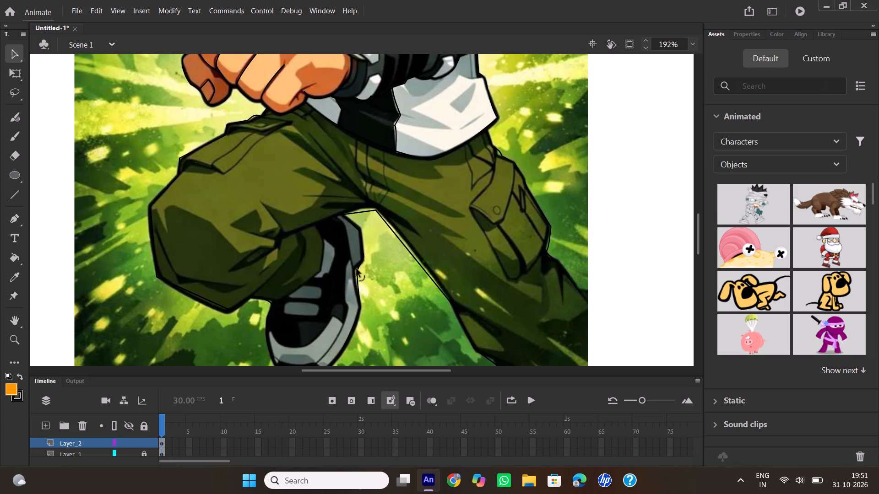
left_click_drag(357, 269, 354, 269)
Curve the crotch line and the straight leg's inner-edge segments to match the trouser contour in the reference.
left_click(364, 212)
scroll(432, 243, "down", 1)
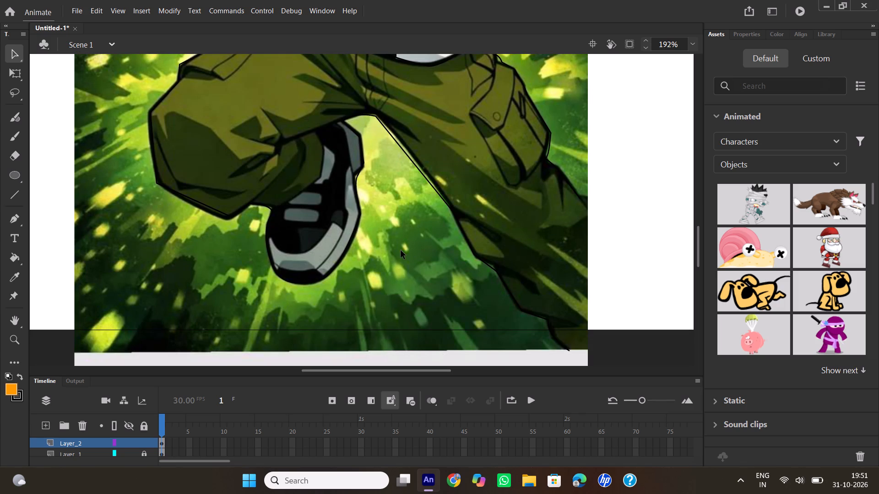
scroll(399, 251, "down", 1)
scroll(399, 251, "up", 1)
left_click_drag(399, 145, 403, 145)
scroll(445, 222, "down", 2)
scroll(487, 123, "up", 2)
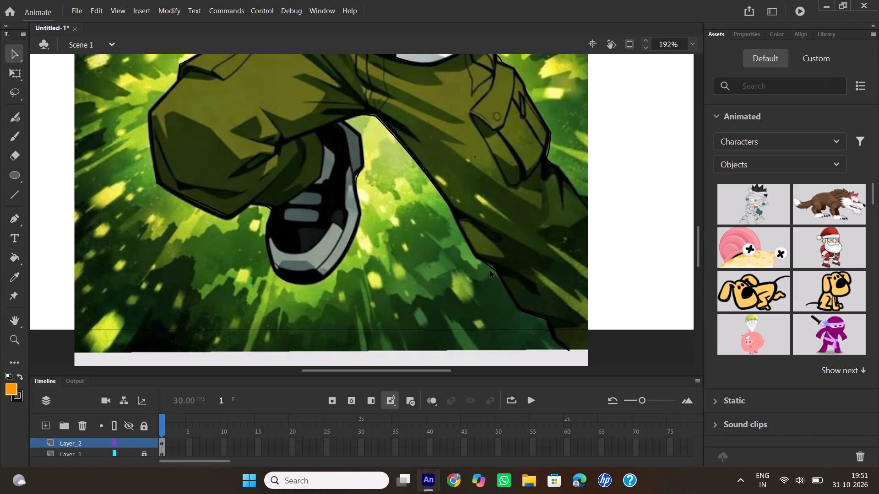
left_click(493, 268)
Bend the straight leg's outer line below the cargo pocket's outermost corner inward to follow the pocket edge.
left_click_drag(441, 372, 446, 370)
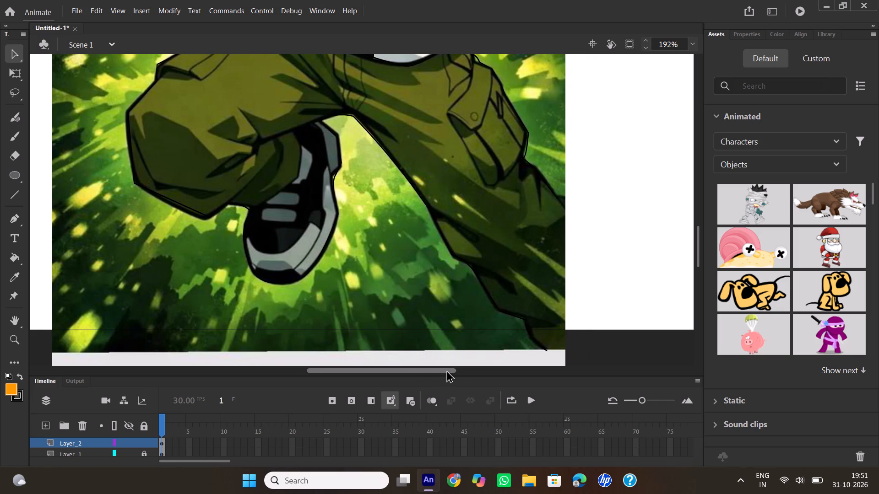
left_click_drag(446, 370, 450, 370)
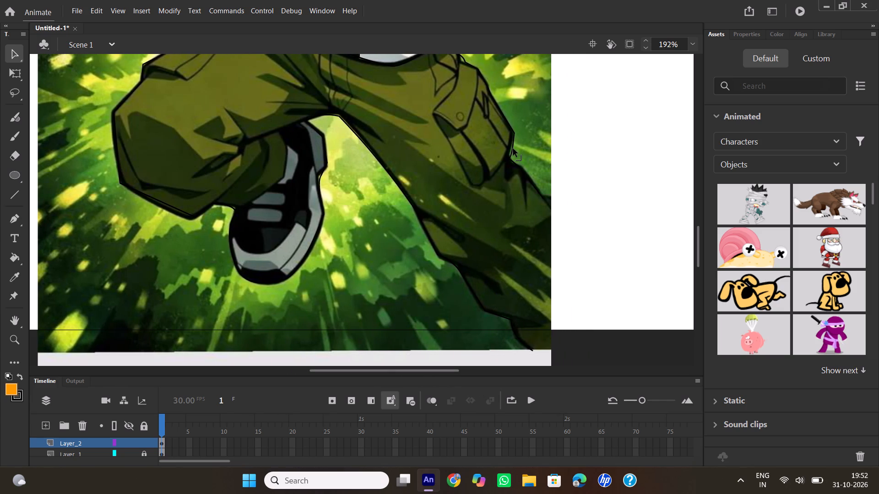
left_click(513, 149)
left_click_drag(514, 148, 508, 149)
Adjust the curve of the raised shoe's outline at the notch in its sole to match the reference.
left_click(380, 369)
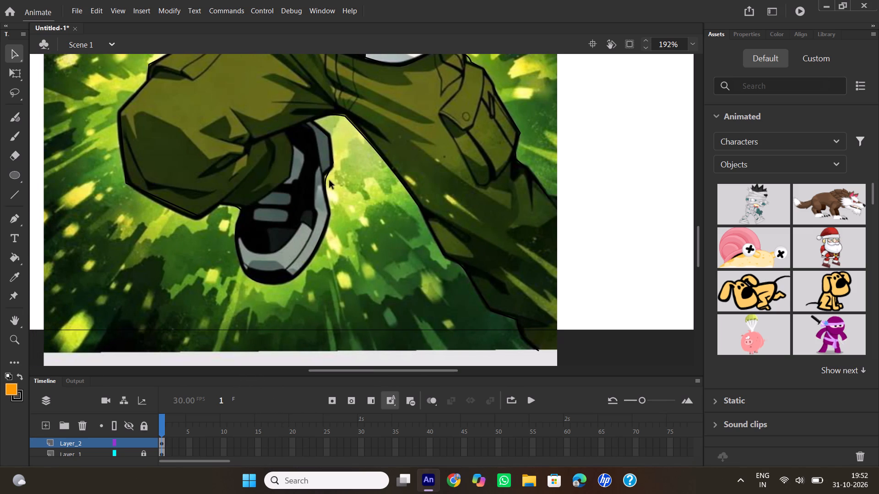
left_click(327, 177)
Toggle the visibility of reference layer Layer_1 to check the traced line art on its own.
left_click_drag(334, 370, 327, 371)
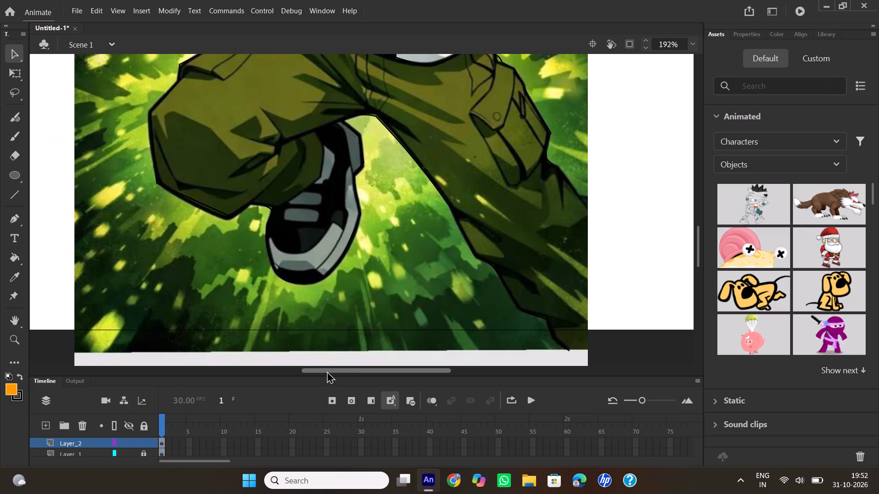
left_click_drag(327, 371, 318, 371)
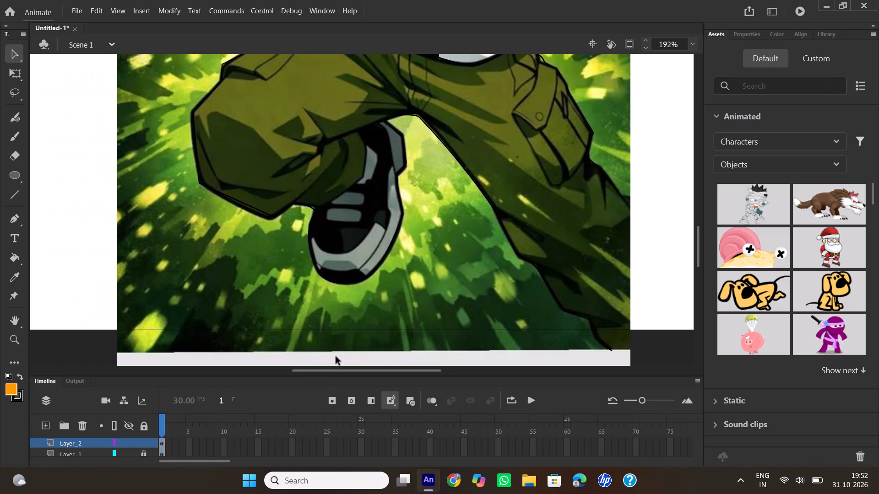
scroll(518, 145, "up", 2)
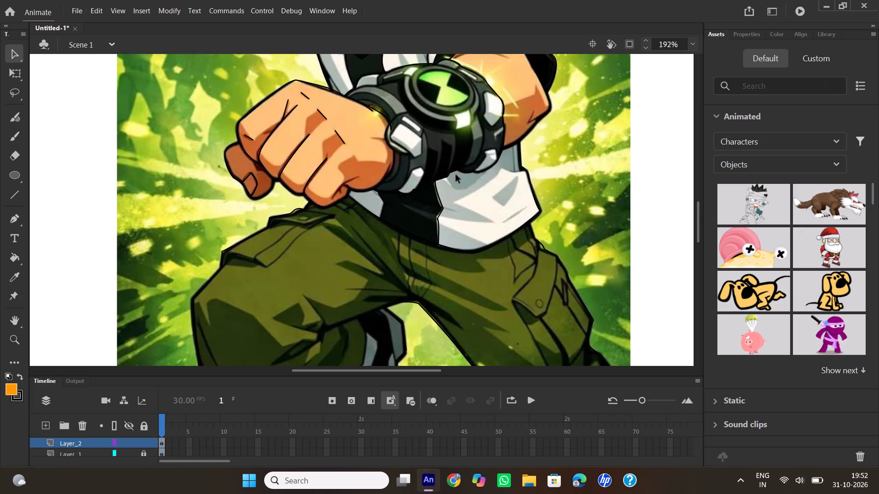
left_click(135, 453)
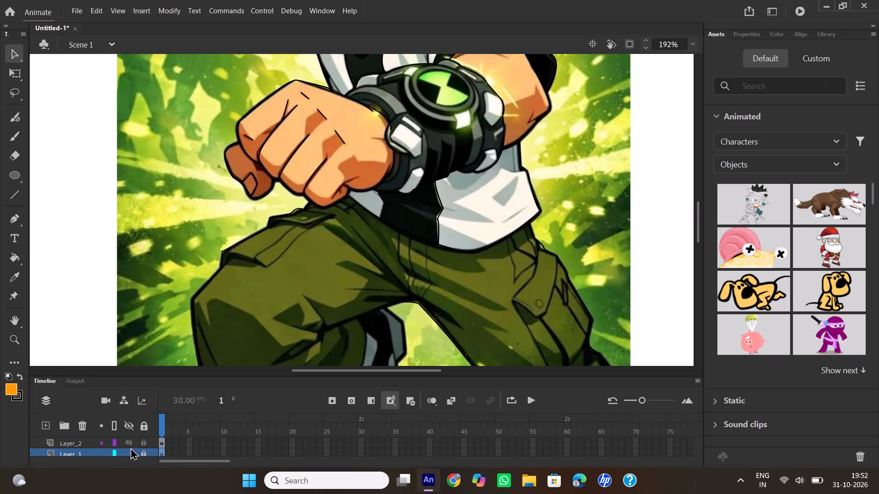
left_click(129, 452)
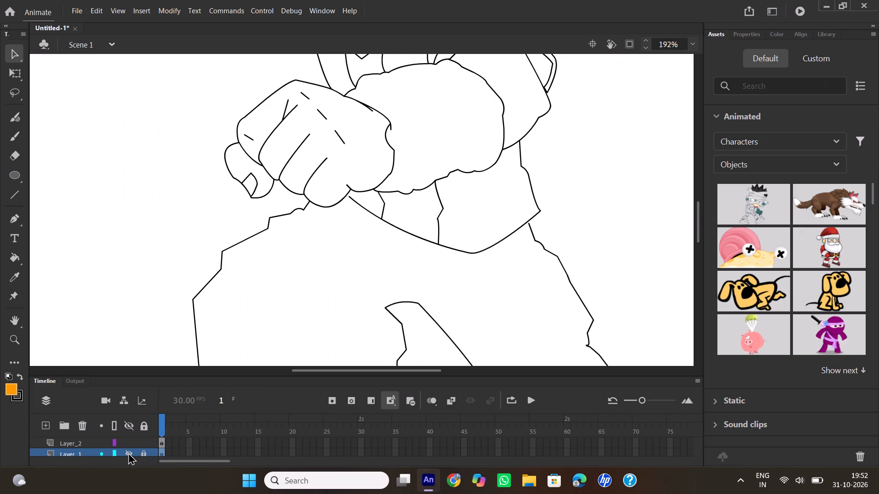
left_click(128, 452)
left_click(128, 452)
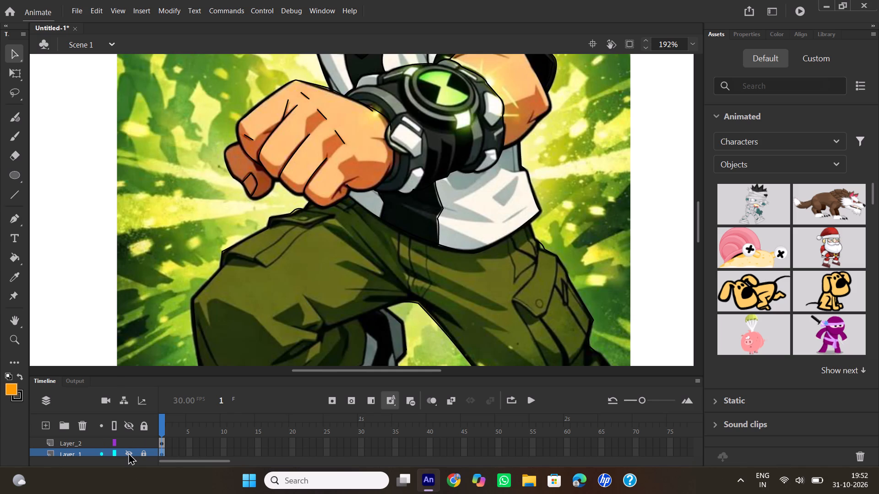
On Layer_2, use the Pen tool to trace the fly seam farthest from the raised leg, from the shirt hem to the crotch.
left_click(128, 452)
scroll(175, 344, "down", 2)
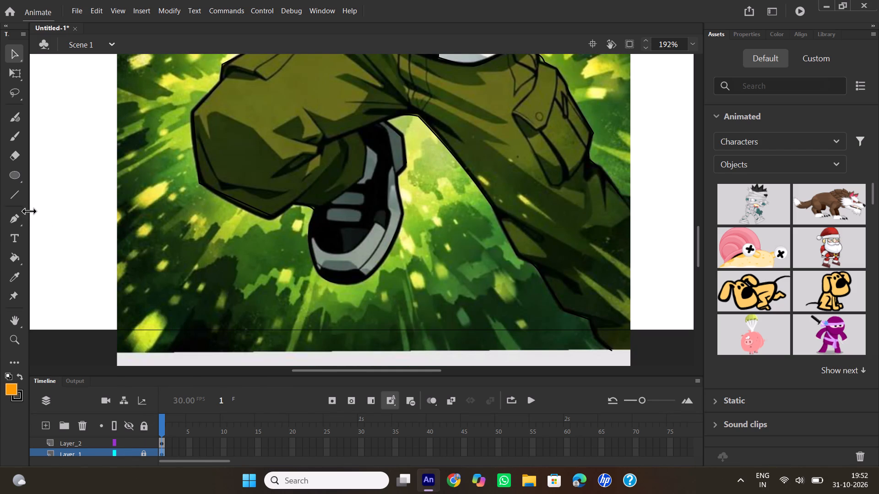
left_click(17, 216)
scroll(504, 66, "up", 1)
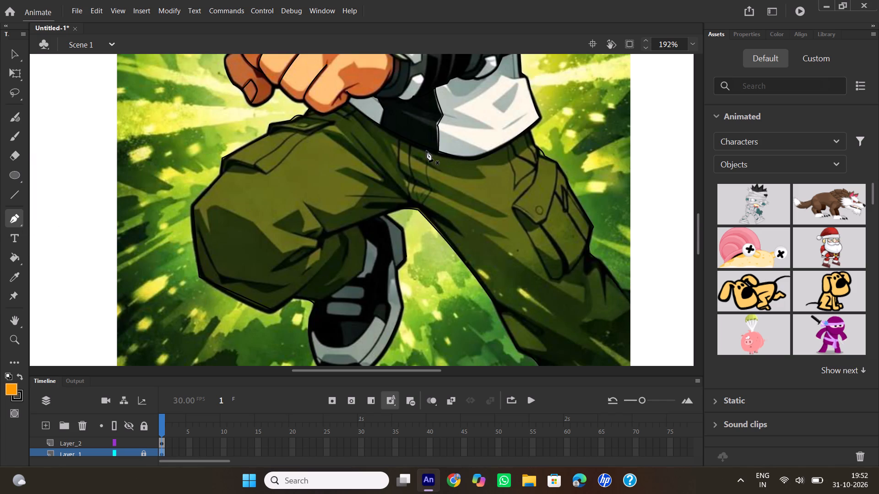
left_click(427, 151)
left_click(550, 253)
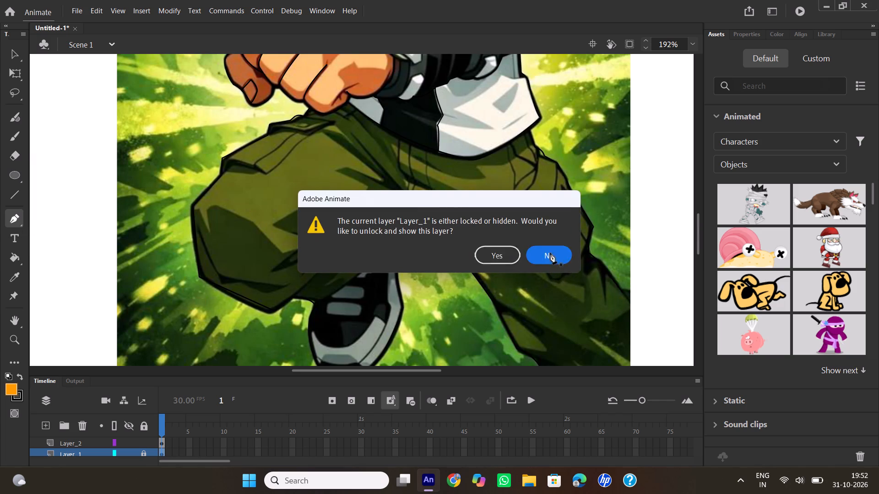
left_click(103, 441)
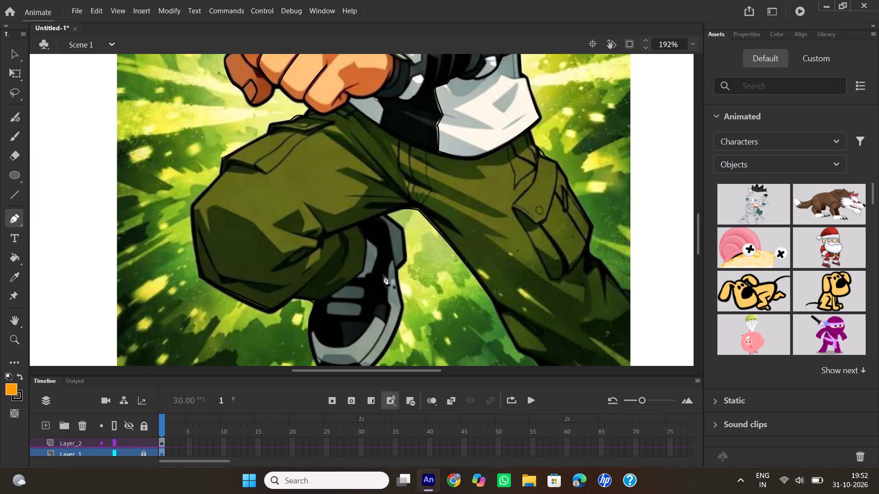
left_click(54, 445)
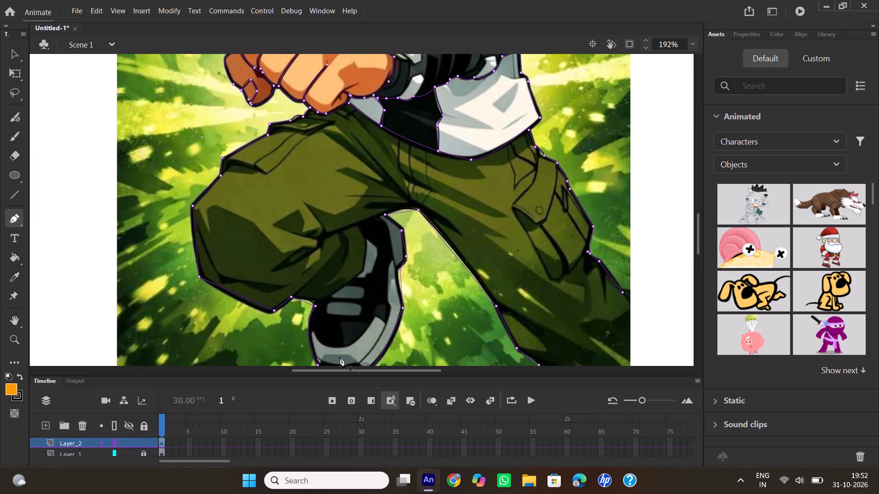
left_click(430, 148)
left_click(428, 167)
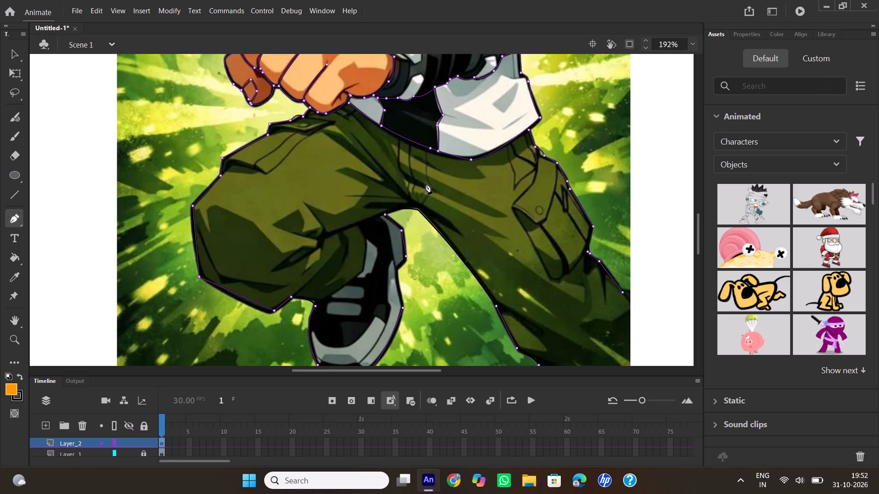
left_click_drag(434, 192, 438, 197)
left_click(433, 193)
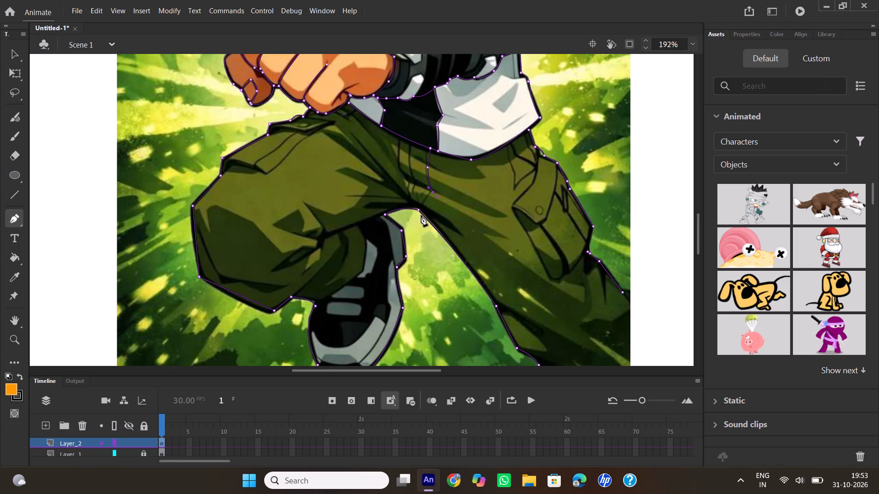
left_click_drag(422, 213, 426, 224)
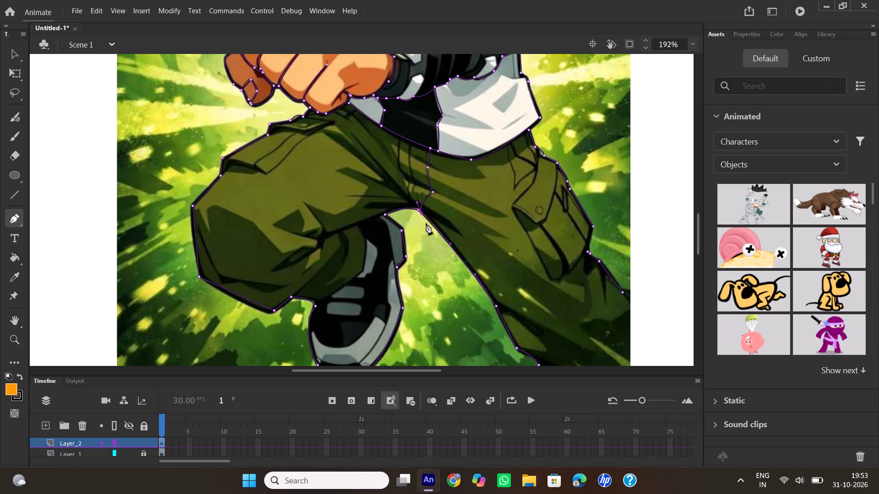
double_click(423, 215)
Trace the middle fly seam as a curved line from the shirt hem down to the crotch.
left_click(413, 140)
left_click_drag(417, 185, 429, 196)
left_click(416, 185)
left_click_drag(416, 209, 420, 222)
double_click(417, 209)
Trace the fly seam nearest the raised leg as a curved line from the shirt hem down to the crotch.
left_click(403, 138)
left_click_drag(402, 175, 408, 183)
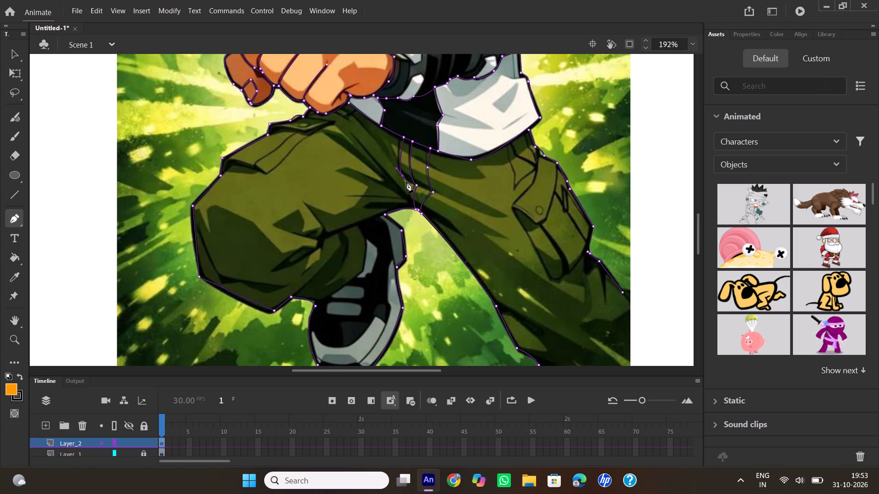
left_click(402, 176)
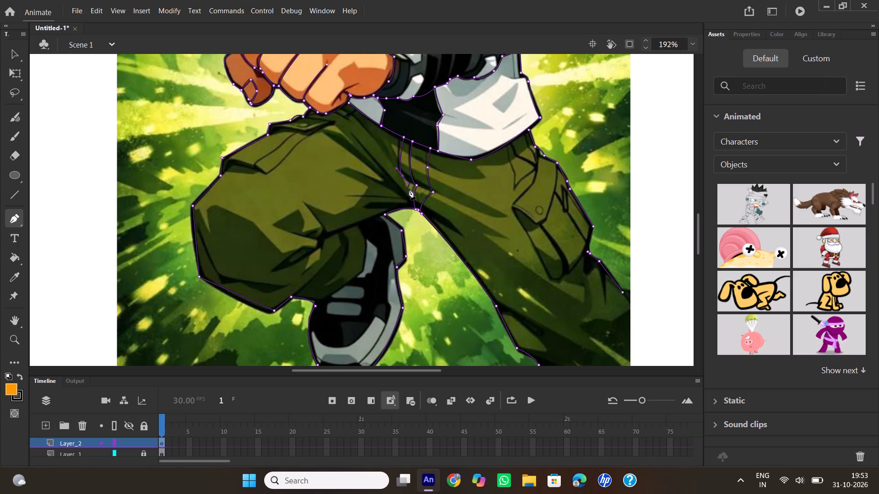
left_click(409, 183)
left_click_drag(414, 209, 427, 223)
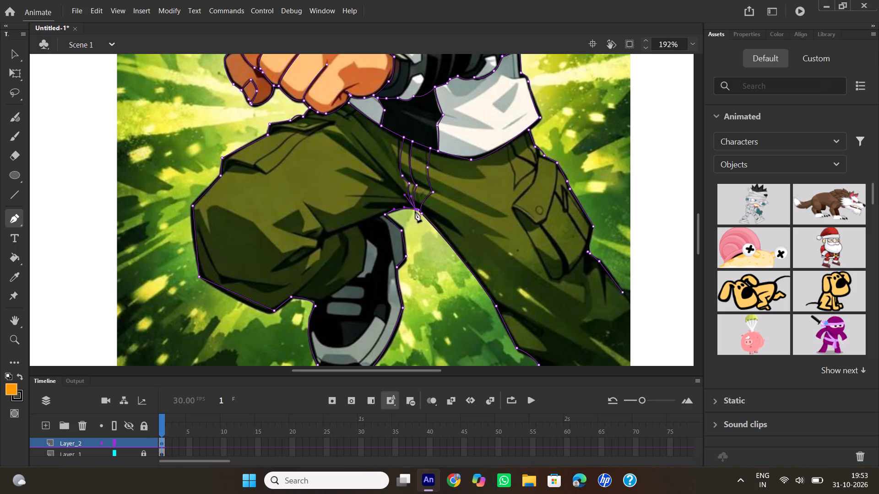
double_click(414, 209)
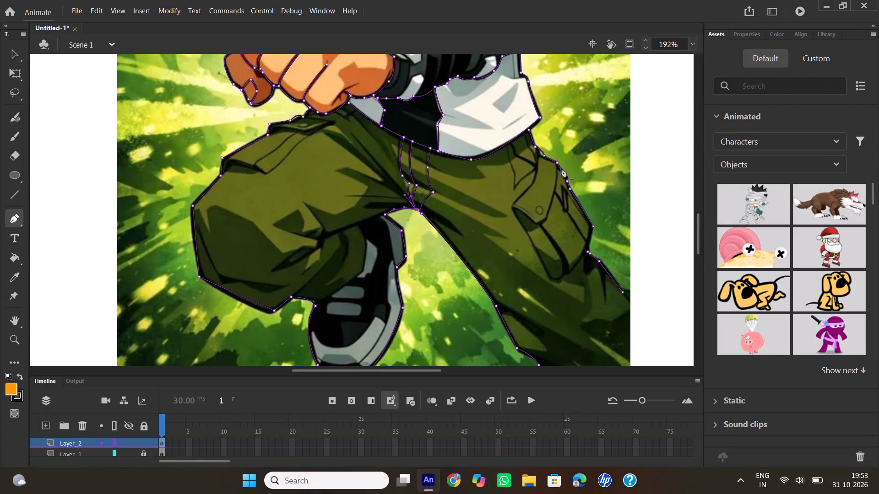
Trace the straight leg's hip seam from the shirt hem down to its point above the cargo pocket, then back up to the outer trouser contour.
left_click(506, 144)
left_click_drag(515, 188, 514, 200)
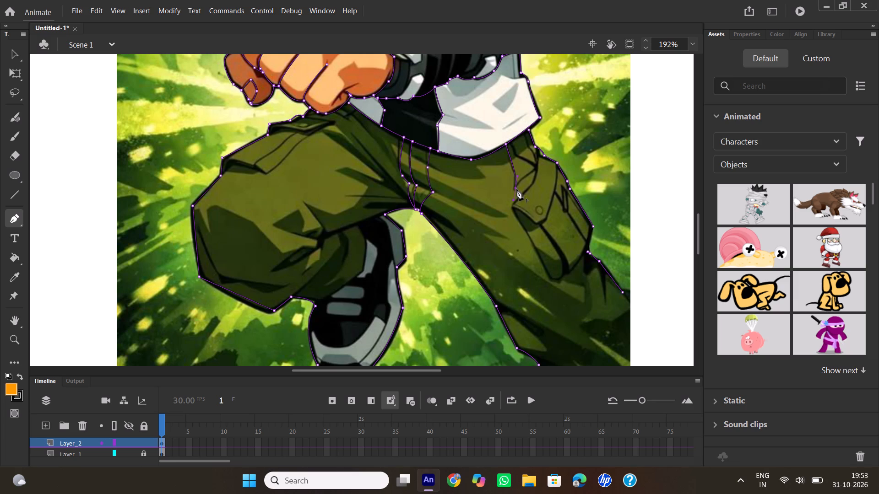
left_click(517, 189)
left_click_drag(537, 168, 548, 166)
left_click(537, 167)
double_click(541, 150)
Draw the two inner crease lines on the straight leg's hip, from the shirt hem down to the seam near the outer contour.
left_click(512, 142)
left_click(516, 155)
left_click_drag(538, 164, 544, 171)
double_click(539, 165)
left_click(525, 130)
double_click(540, 164)
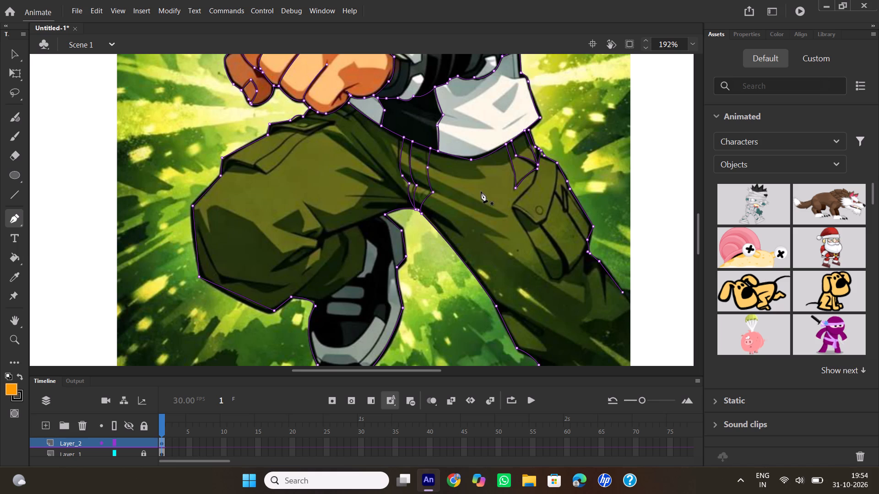
Draw the cargo pocket flap's curved upper edge from its inner corner up to the hip seam, matching the reference.
left_click(511, 205)
left_click_drag(537, 171, 537, 148)
double_click(538, 171)
left_click(10, 57)
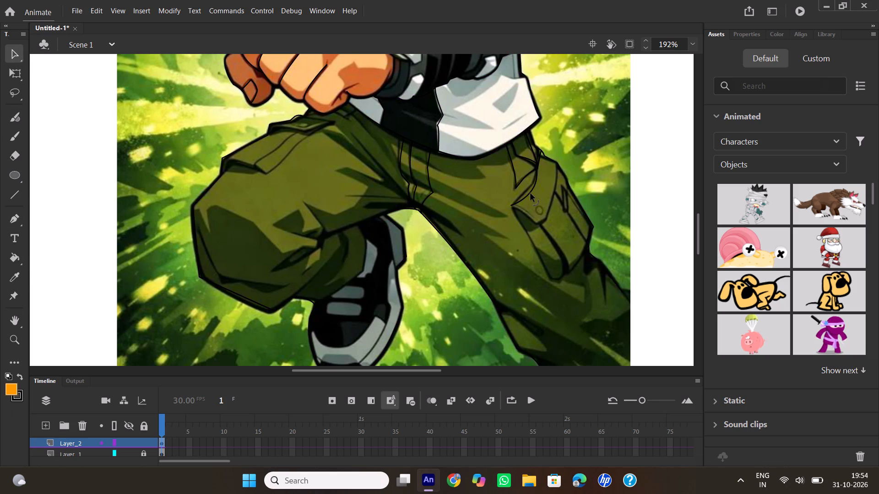
left_click(531, 193)
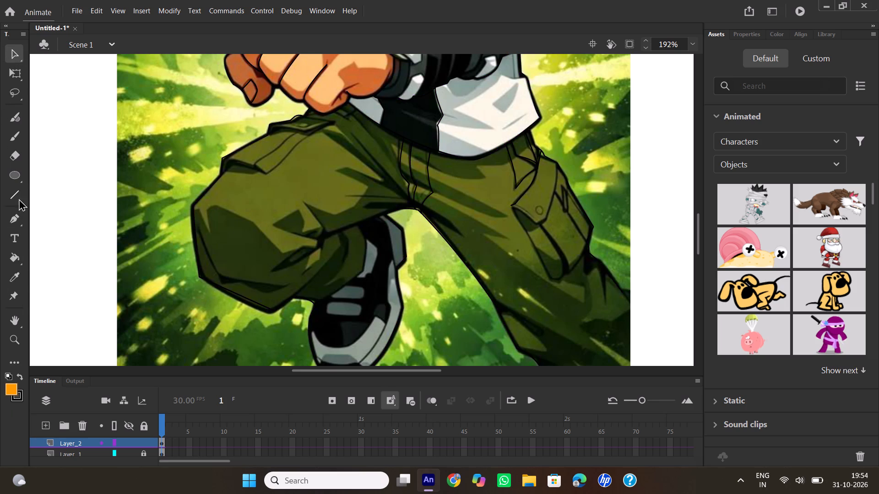
Trace the cargo pocket's outline with the Pen tool from the flap's inner corner down to the bottom corner, curving up to the outer trouser contour.
left_click(17, 220)
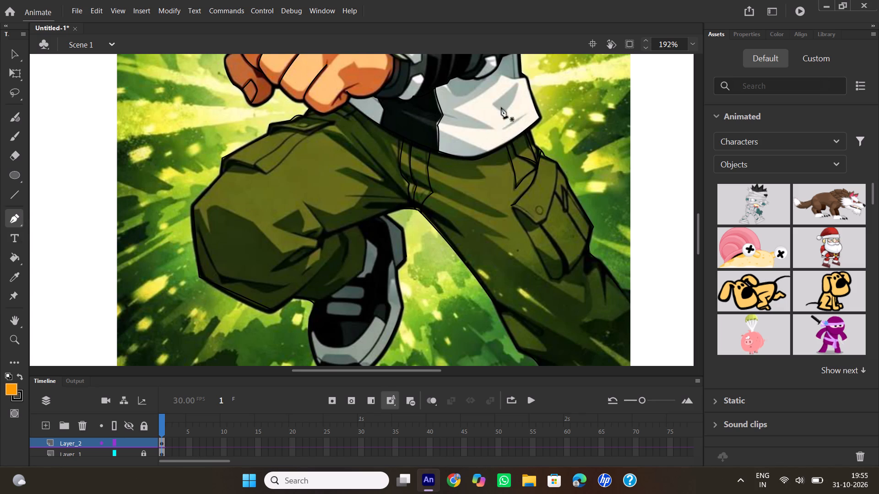
left_click(512, 204)
scroll(536, 221, "down", 1)
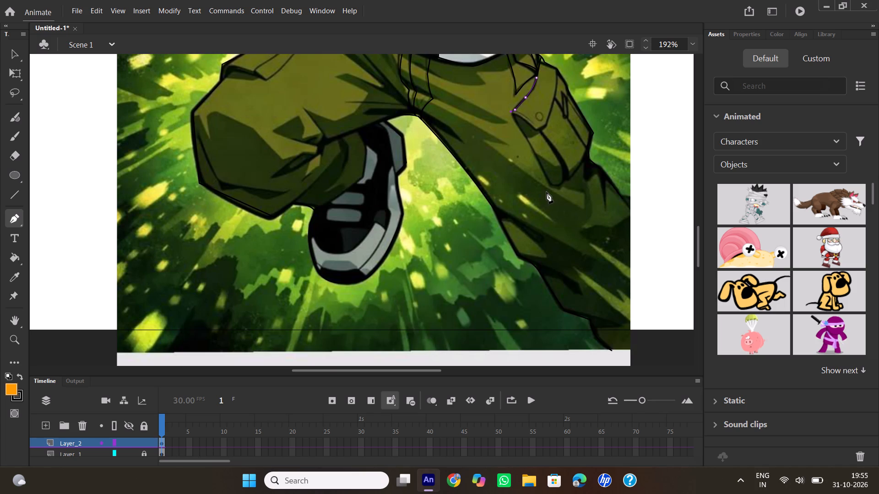
left_click(550, 184)
left_click_drag(593, 135, 599, 96)
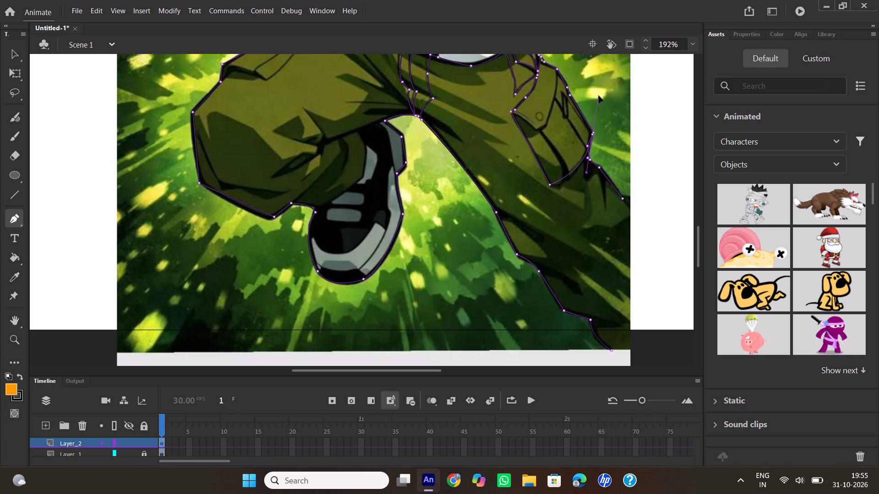
left_click_drag(599, 96, 599, 96)
double_click(593, 134)
Draw the cargo pocket flap's lower edge from the outer trouser contour down around its tip and back to the inner corner.
left_click(556, 71)
left_click_drag(545, 121, 535, 139)
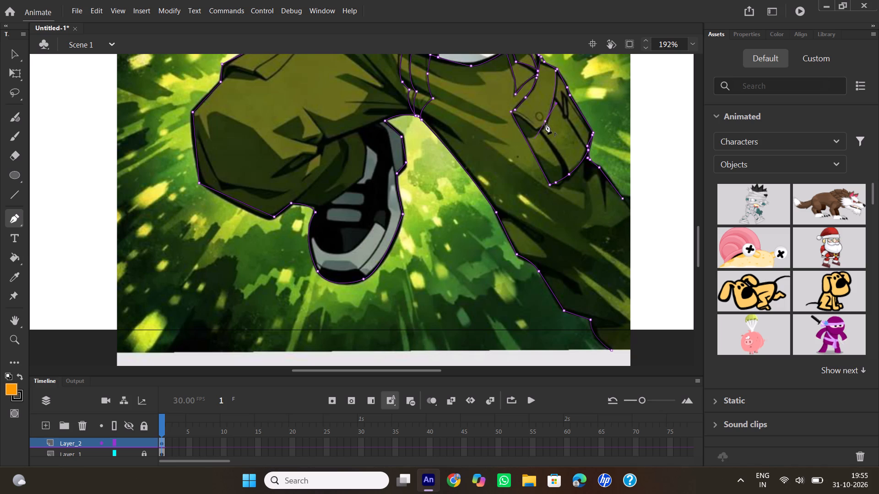
left_click(548, 123)
left_click(539, 130)
left_click_drag(510, 110, 501, 110)
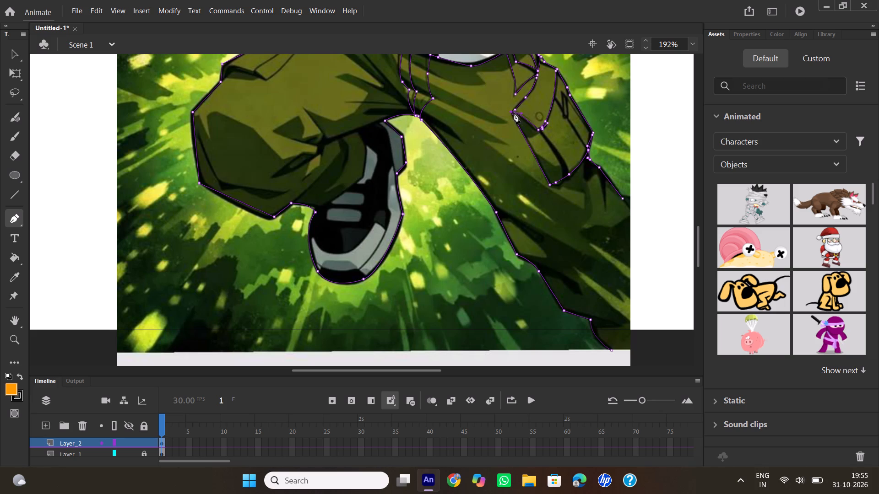
double_click(513, 112)
Draw the cargo pocket's fold lines: one from the flap tip to the bottom edge and two from the flap to the outer contour.
left_click(543, 137)
left_click_drag(564, 178, 562, 196)
left_click_drag(562, 196, 562, 197)
double_click(565, 179)
left_click(558, 105)
left_click_drag(588, 150, 593, 168)
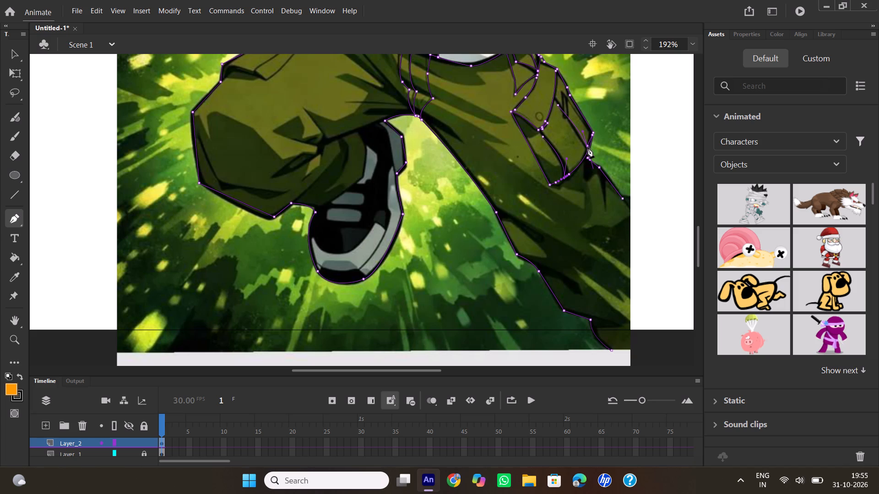
double_click(588, 150)
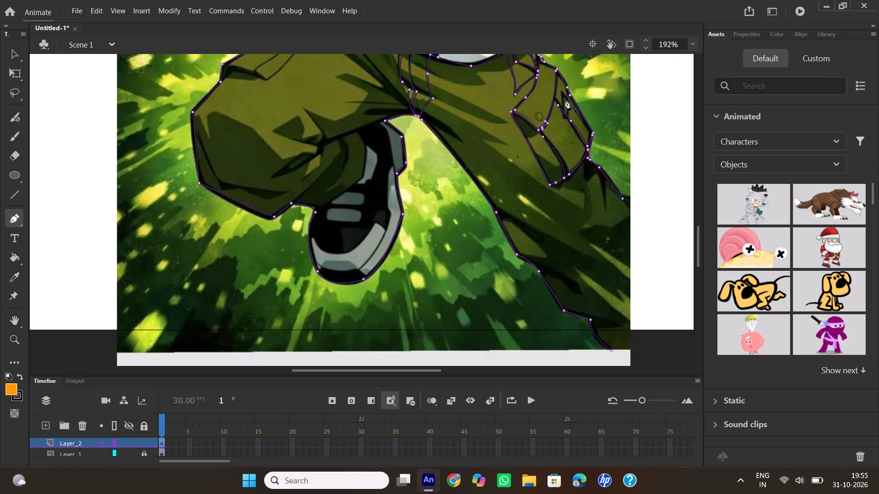
left_click(565, 99)
left_click_drag(591, 138, 595, 145)
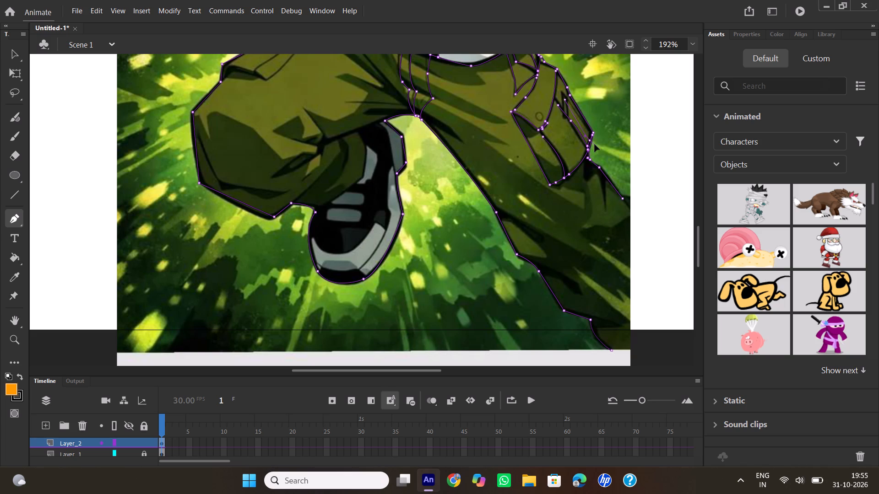
left_click_drag(595, 145, 597, 152)
double_click(590, 140)
Draw a curved crease line from the crotch down along the straight leg's inner thigh.
scroll(485, 163, "up", 1)
scroll(485, 163, "down", 1)
left_click(422, 116)
left_click_drag(464, 141, 494, 172)
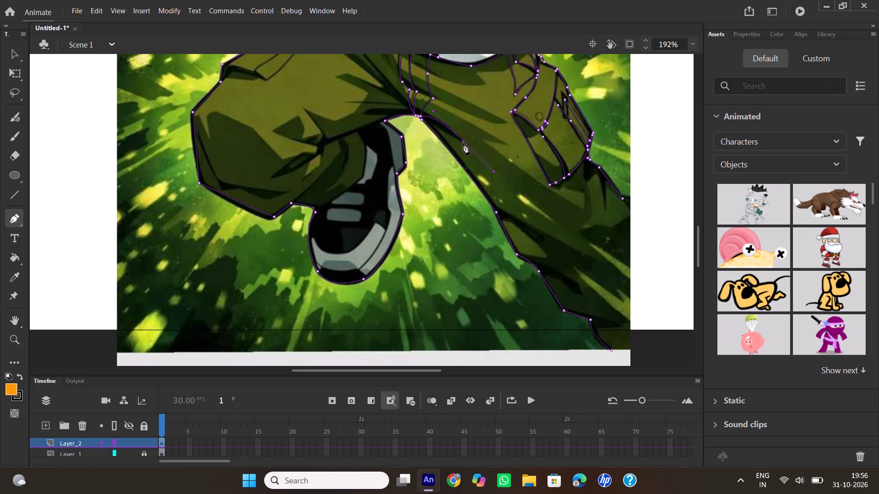
double_click(464, 143)
Draw two curved crease lines on the straight leg's lower part, each running from inside the trouser to the inner contour.
scroll(508, 191, "down", 1)
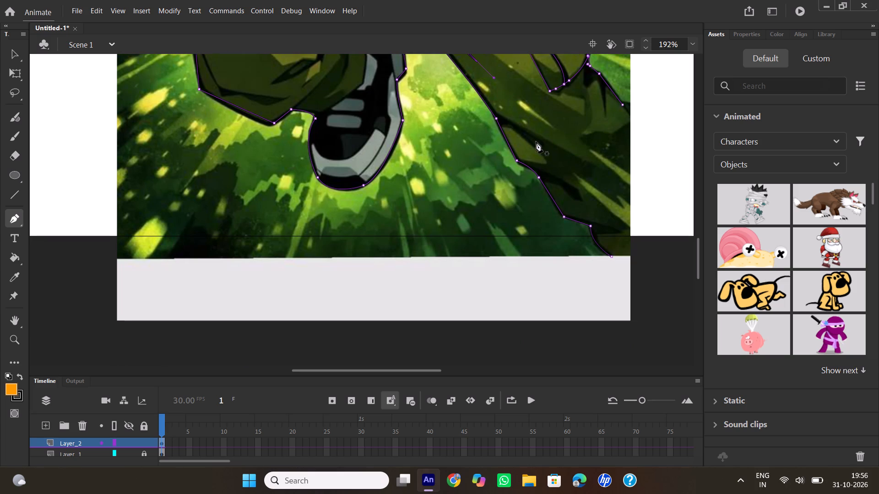
left_click(542, 147)
left_click_drag(495, 114, 477, 113)
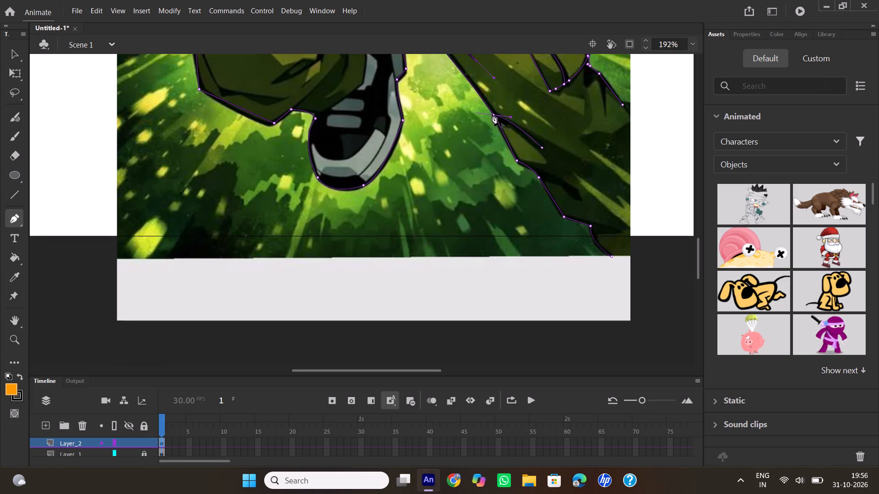
double_click(492, 114)
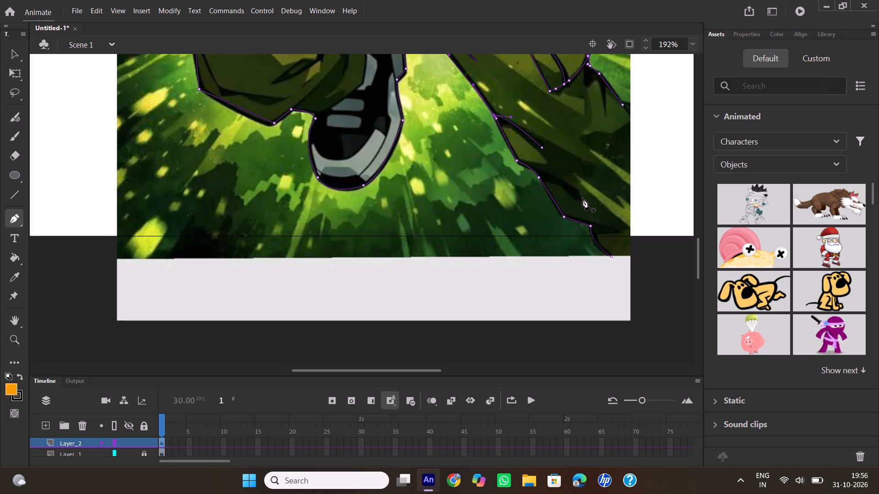
left_click(583, 199)
left_click_drag(536, 175, 524, 175)
left_click_drag(524, 175, 516, 174)
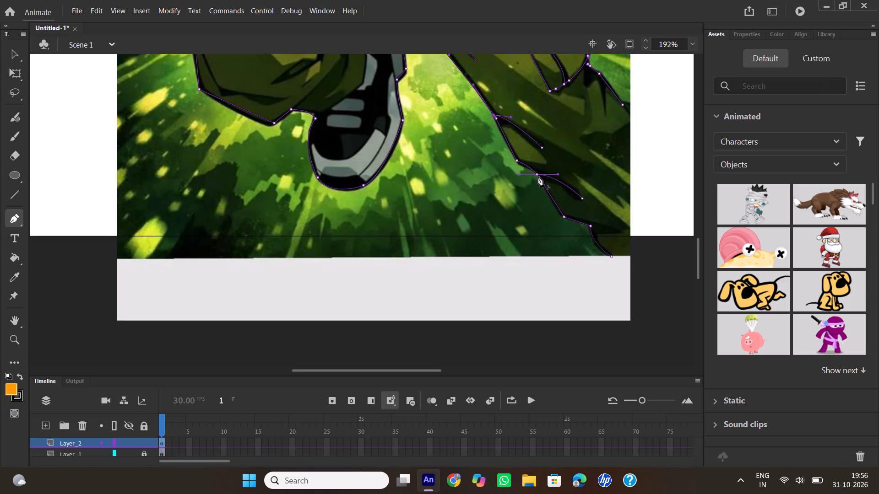
double_click(538, 176)
Draw two short straight crease lines below the cargo pocket, each joining the straight leg's outer contour.
left_click_drag(417, 369, 439, 367)
scroll(504, 234, "up", 1)
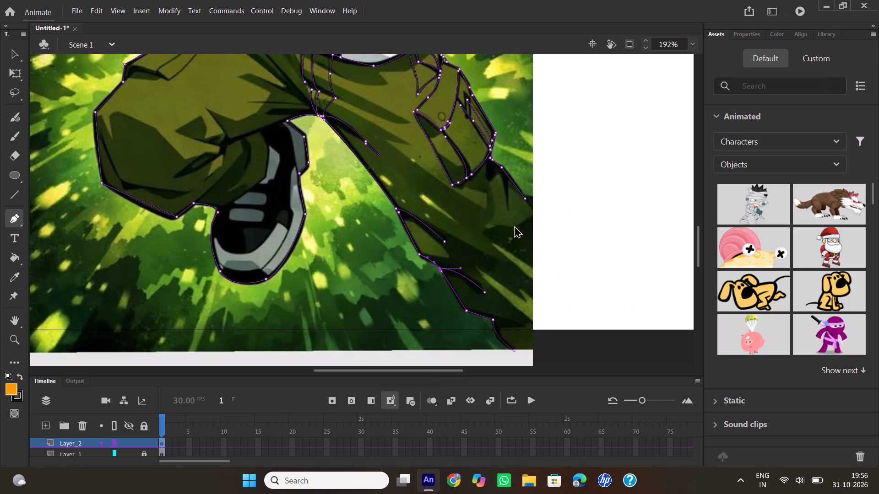
left_click(510, 207)
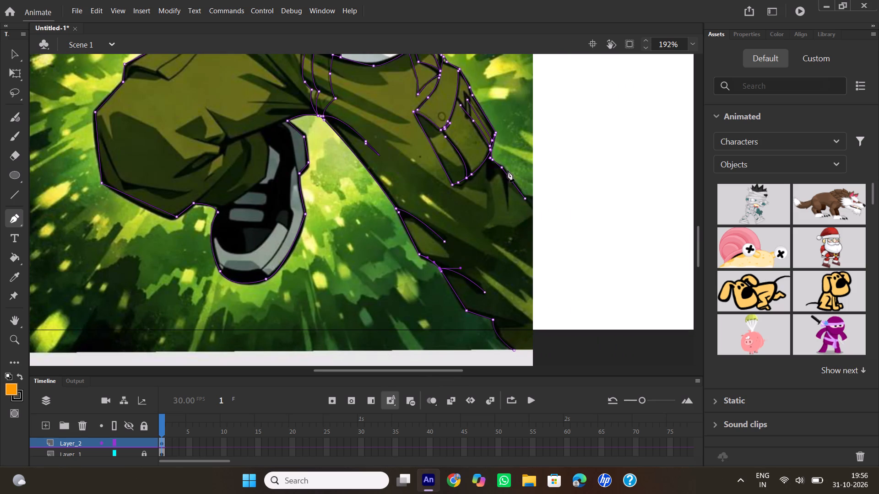
double_click(507, 172)
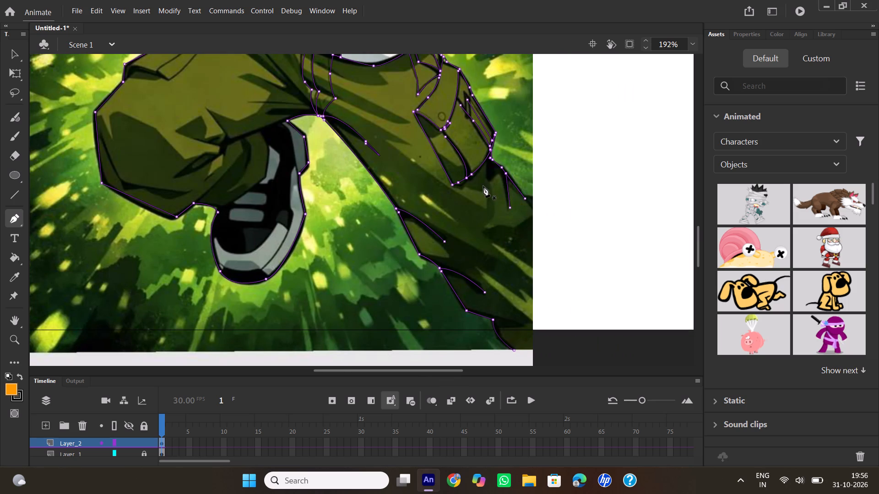
left_click(488, 185)
double_click(490, 156)
Trace the bent leg's trouser hem over the shoe, from the heel top around the ankle opening to the shoe's front contour.
left_click_drag(434, 371, 404, 373)
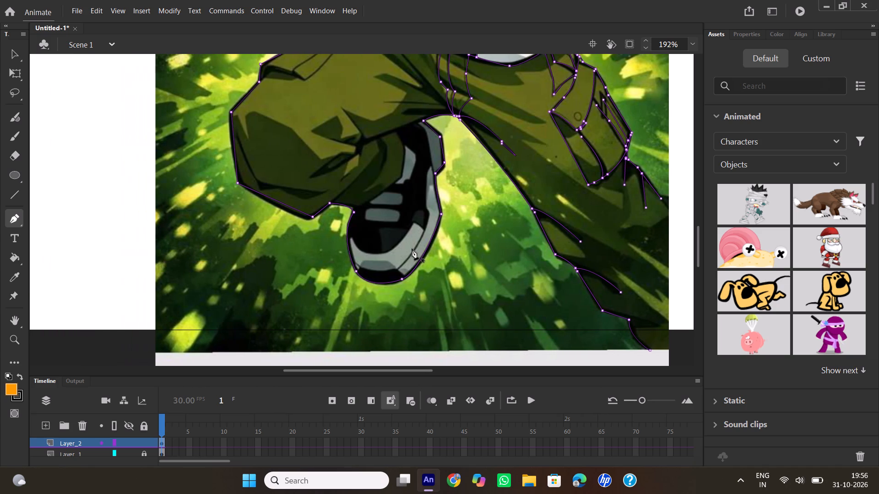
left_click(425, 121)
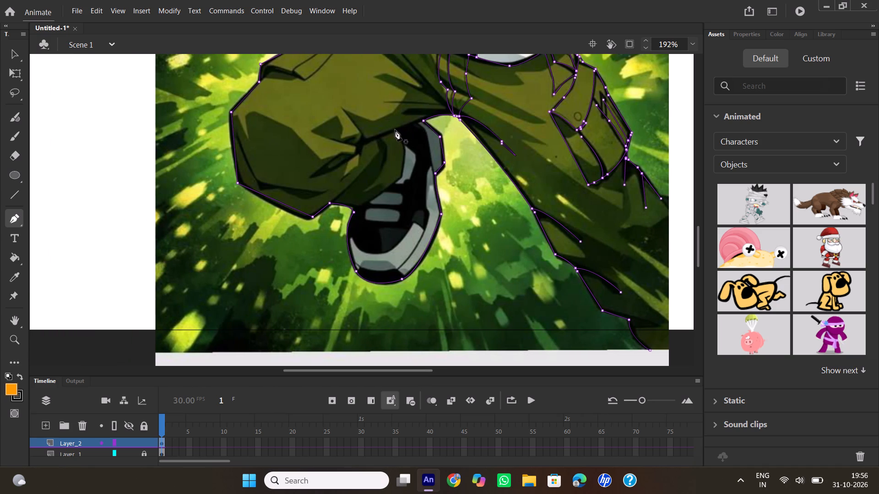
left_click(396, 130)
left_click(406, 149)
left_click(400, 179)
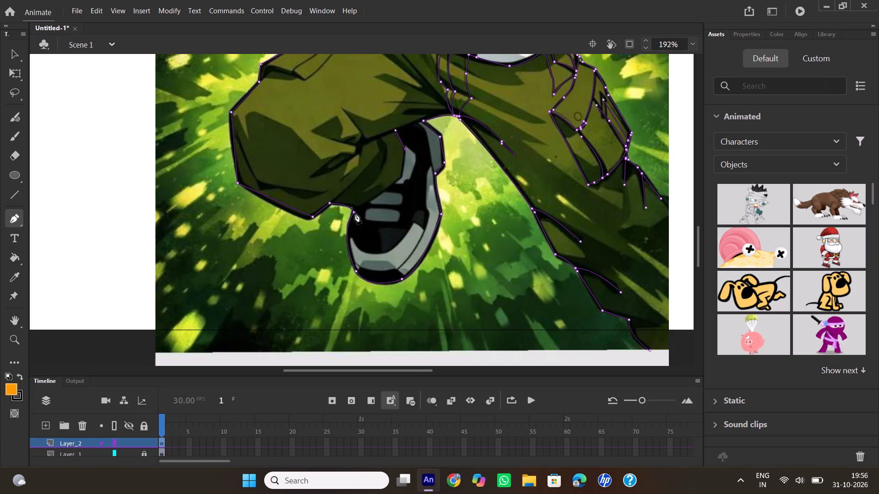
double_click(355, 212)
Draw the heel panel's inner edge on the raised shoe, from the trouser edge down to the shoe's outer contour.
left_click(416, 122)
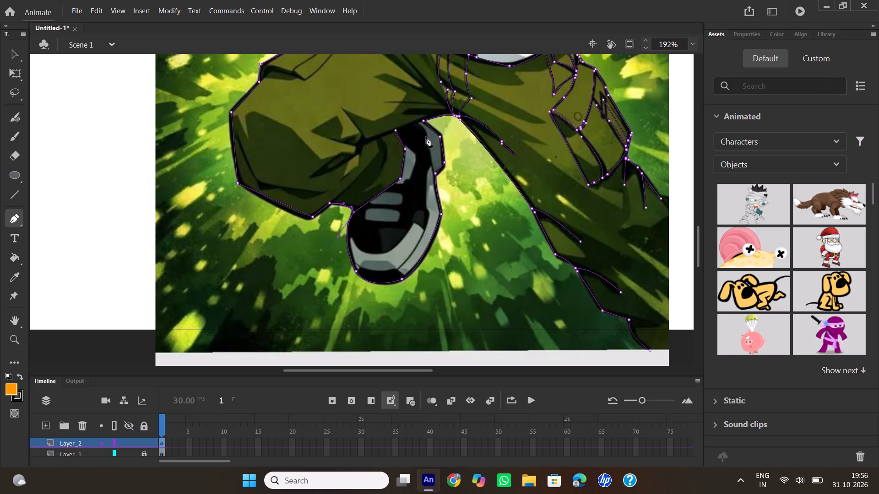
left_click(426, 133)
left_click_drag(435, 176, 436, 185)
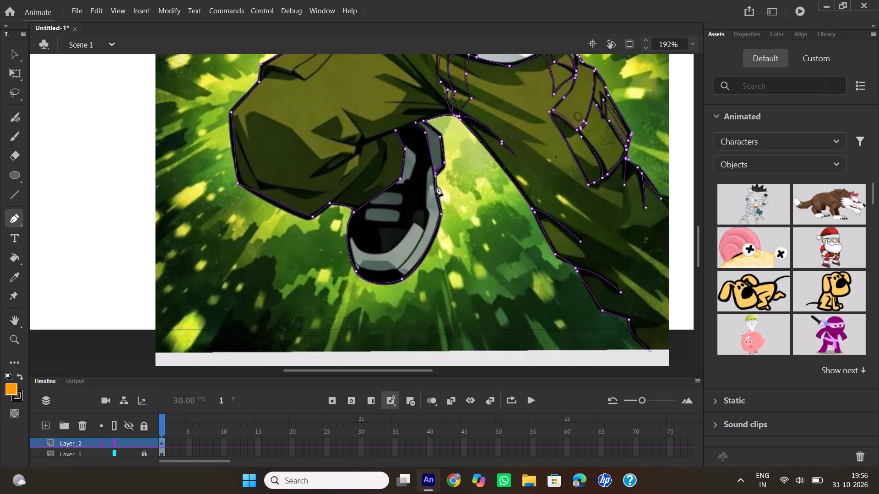
double_click(436, 177)
Draw a curved line around the grey ankle panel of the raised shoe, with both ends on the trouser hem.
left_click(402, 144)
left_click_drag(415, 169, 410, 182)
left_click_drag(410, 182, 411, 185)
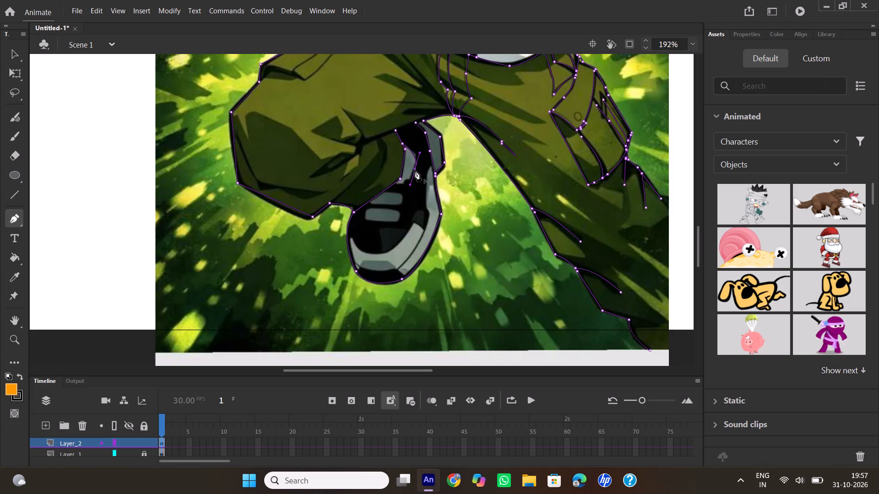
left_click(414, 168)
left_click_drag(397, 185, 384, 182)
double_click(397, 188)
Outline the raised shoe's grey toe cap with two curves from the outer contour, joined by a short edge at the inner end.
left_click(349, 233)
left_click_drag(414, 225, 414, 216)
left_click_drag(414, 216, 439, 168)
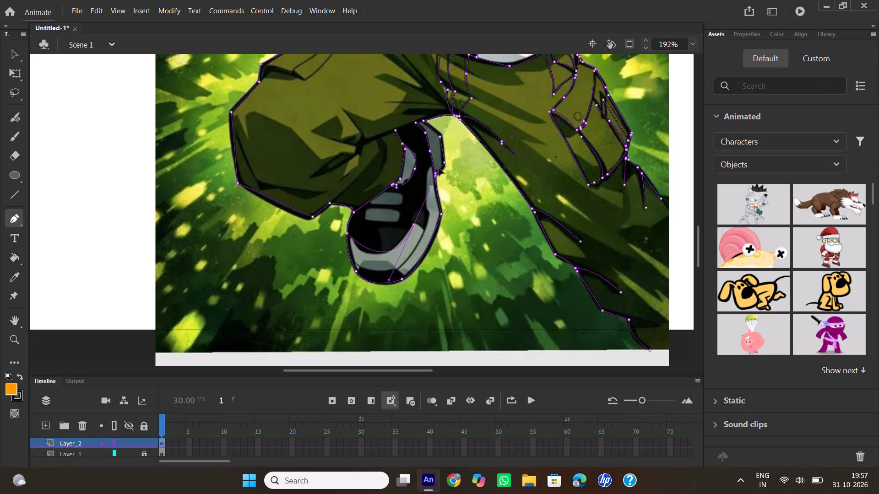
left_click_drag(439, 168, 446, 167)
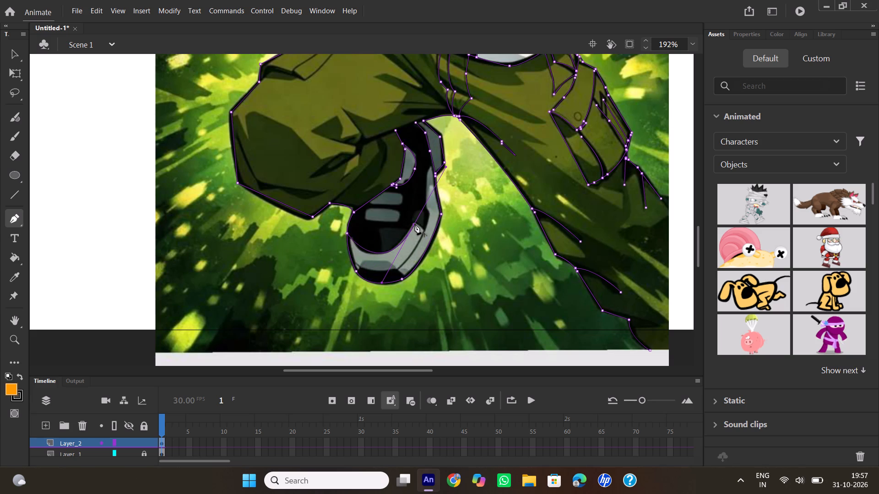
left_click(415, 224)
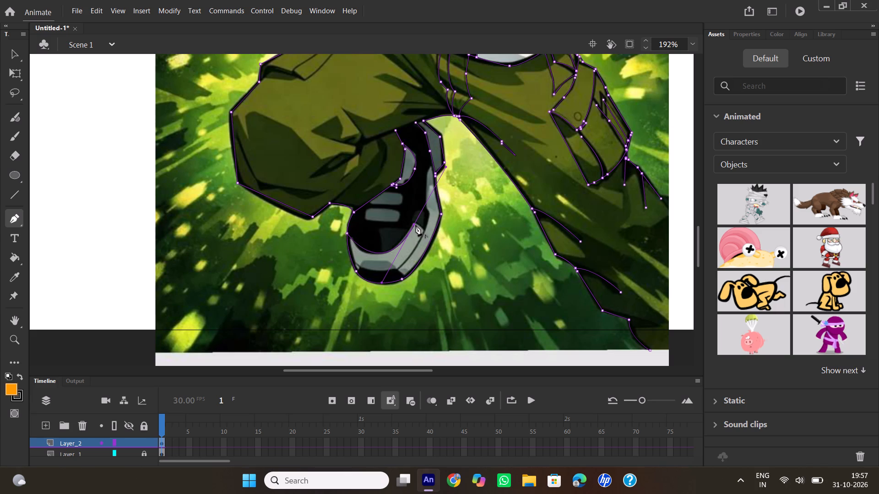
left_click(415, 225)
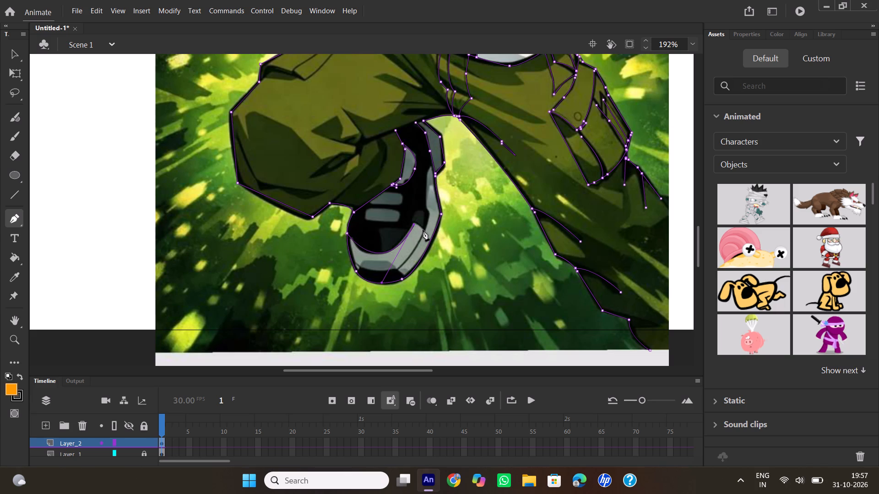
left_click(423, 230)
left_click_drag(355, 265, 306, 231)
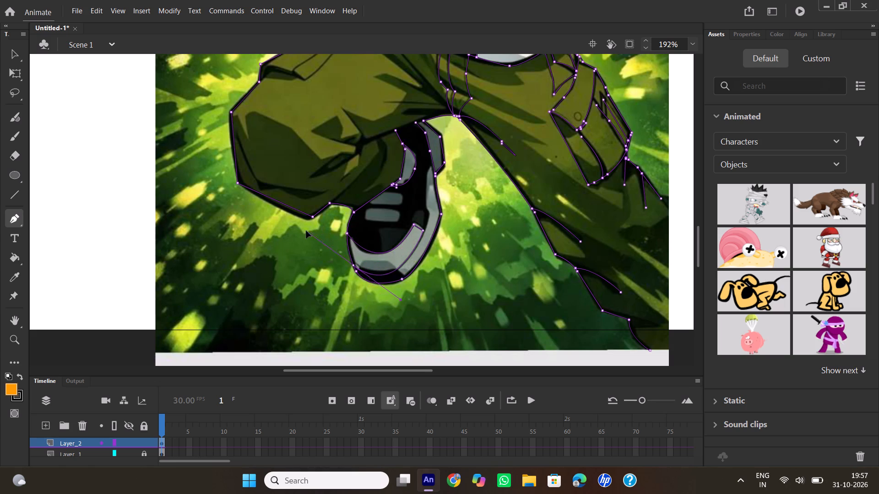
left_click_drag(306, 231, 304, 232)
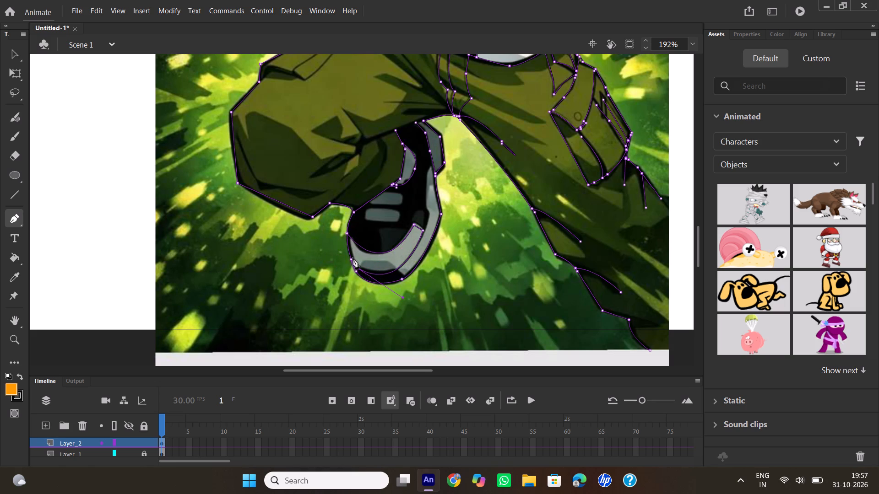
double_click(351, 260)
Delete the stray line segment sticking out past the shoe's contour beside the toe cap.
left_click(13, 48)
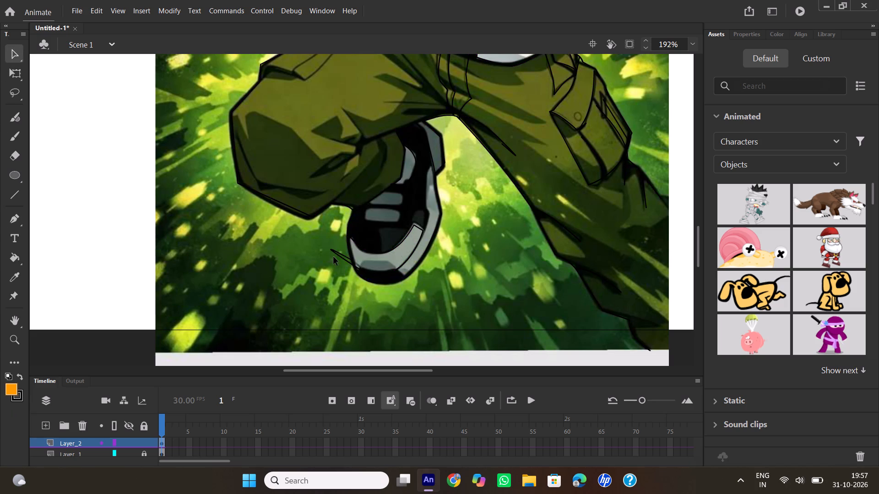
left_click(336, 252)
key("Delete")
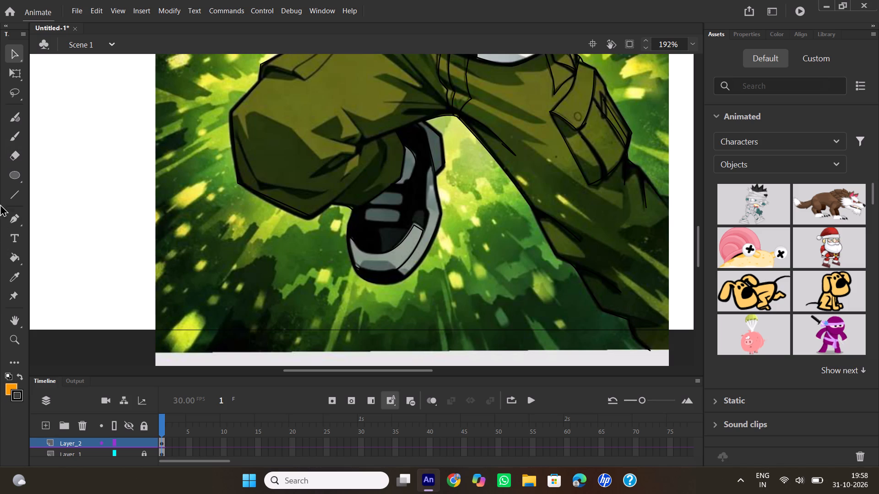
Draw the shoe's side sole line with the Pen tool, from the toe cap's inner end up to the heel panel.
left_click(14, 219)
left_click(130, 454)
left_click(130, 453)
left_click(421, 239)
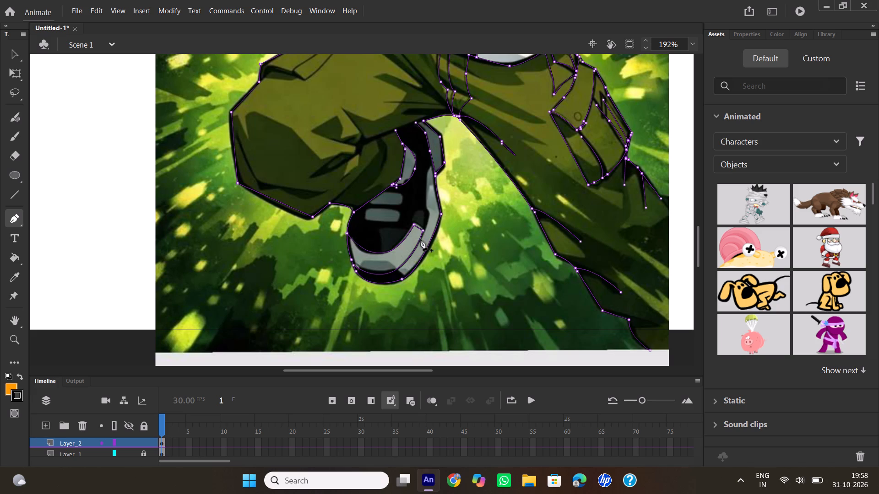
left_click(420, 236)
left_click(428, 211)
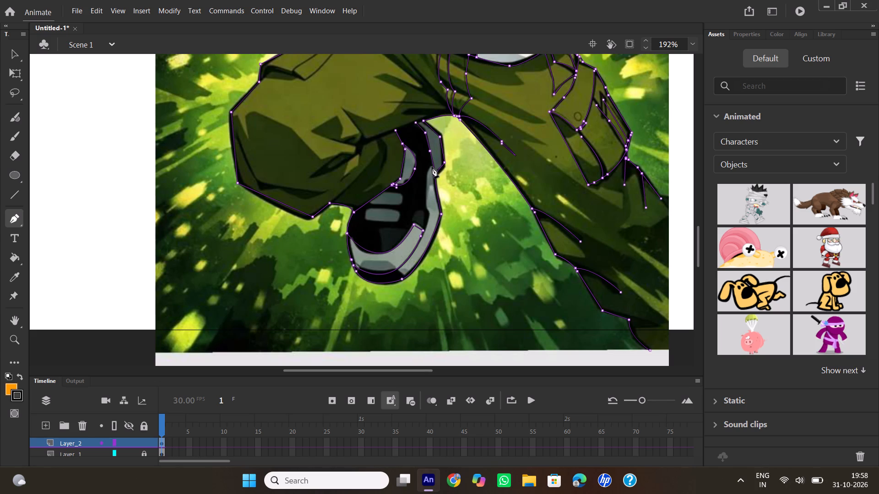
left_click_drag(432, 167, 447, 158)
double_click(434, 166)
Outline the raised shoe's lower grey lace strap with the Pen tool as a closed four-cornered shape.
left_click(368, 209)
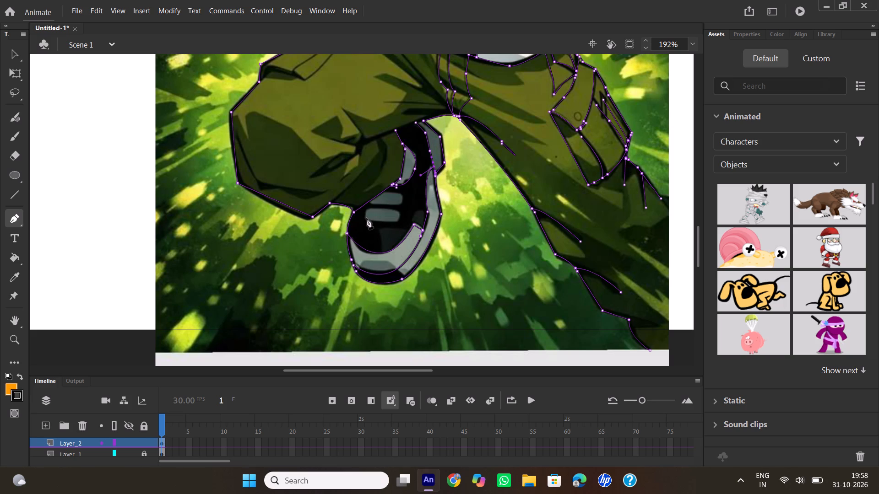
left_click(367, 218)
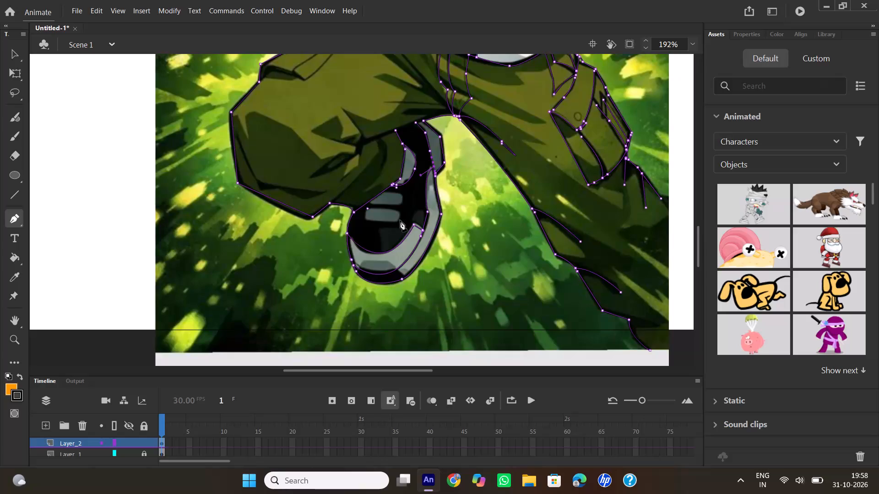
left_click_drag(400, 220, 411, 220)
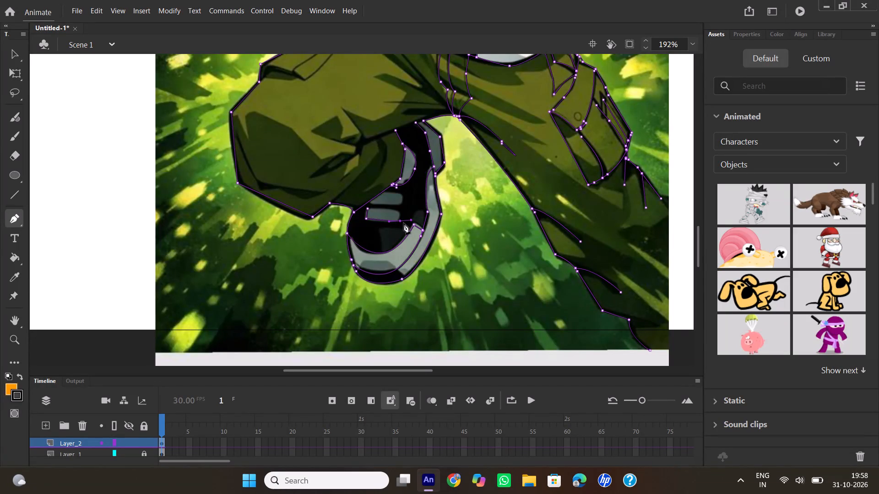
left_click(399, 221)
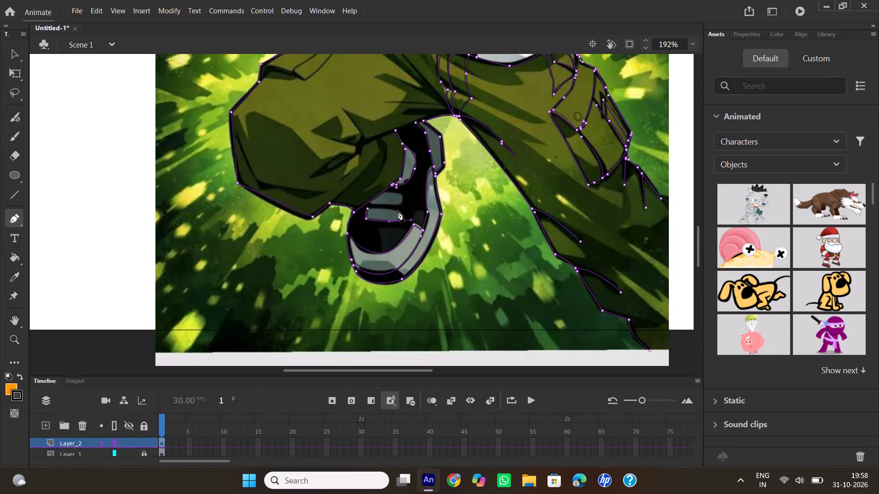
left_click(396, 211)
left_click(367, 209)
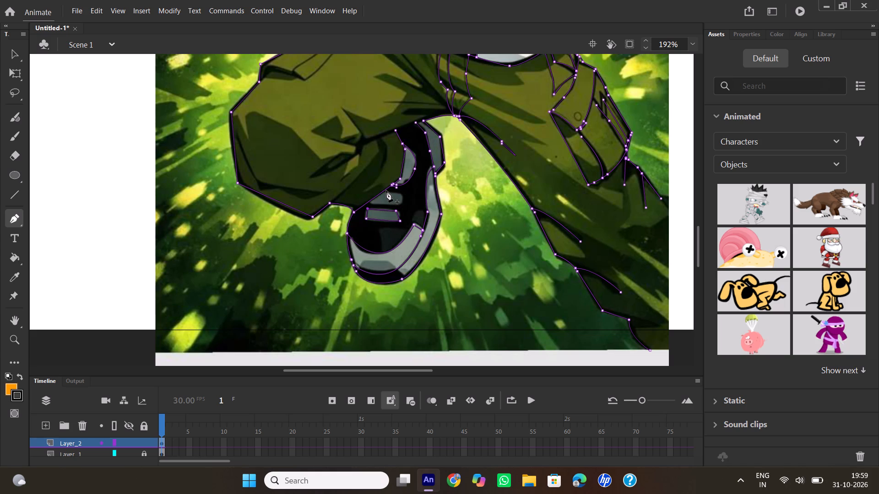
Outline the upper grey lace strap of the raised shoe, from the trouser hem around its outer end and back.
left_click(386, 191)
left_click(401, 194)
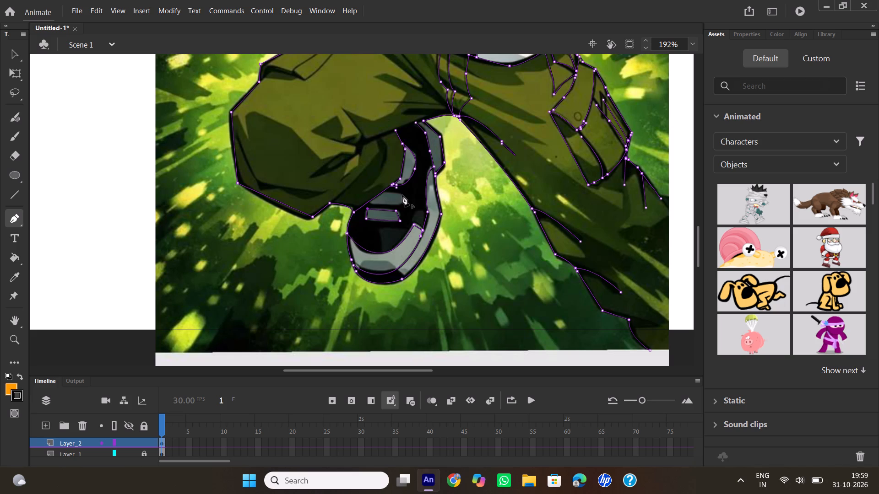
left_click(401, 206)
double_click(368, 204)
Draw the thigh pocket's long inner edge on the bent leg, curving up to the flap corner and ending at the trouser's top contour.
scroll(436, 163, "up", 1)
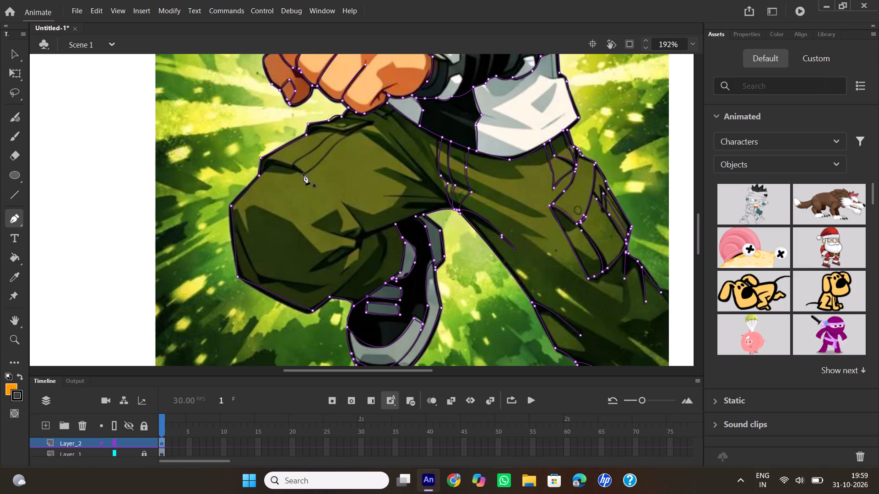
left_click(304, 174)
left_click_drag(374, 125, 389, 120)
left_click(375, 126)
double_click(343, 115)
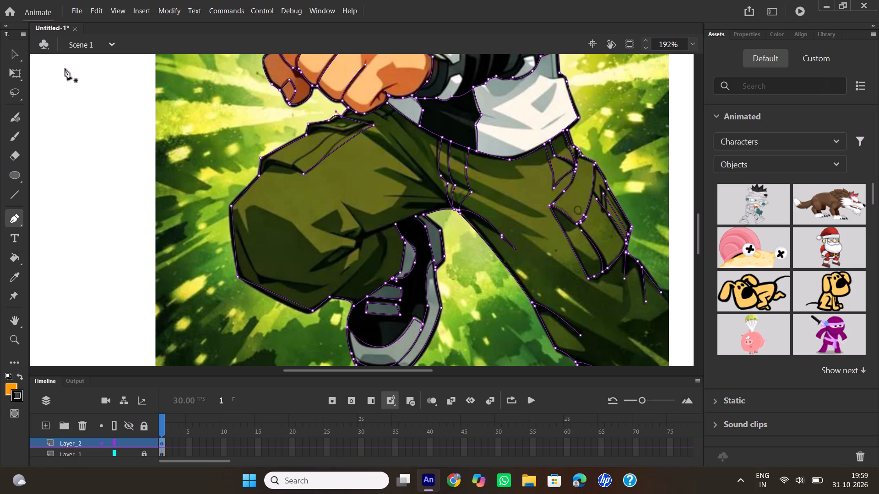
Bend the new thigh pocket edge with the Selection tool so it follows the pocket's dark line in the artwork.
left_click(15, 55)
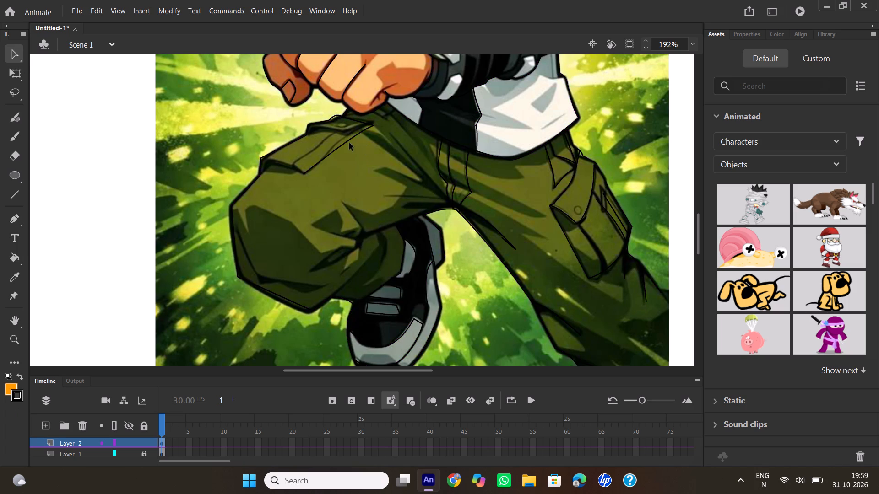
left_click_drag(346, 140, 341, 133)
left_click_drag(341, 133, 342, 135)
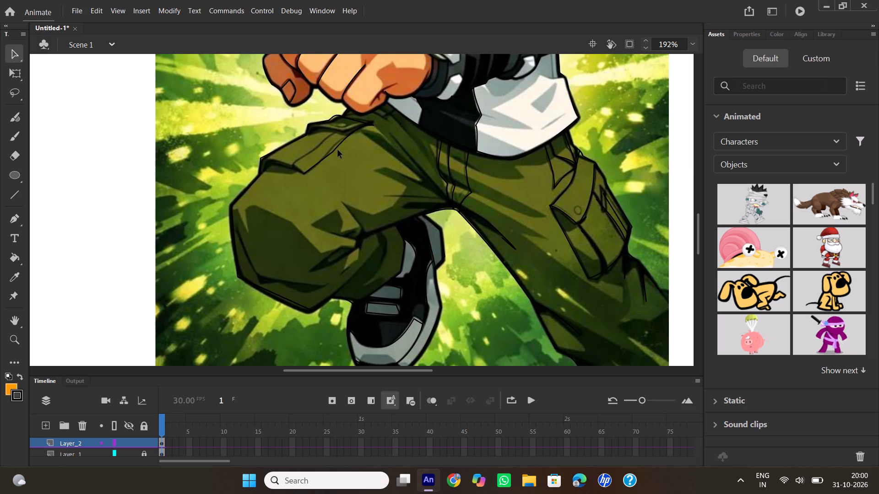
left_click(335, 149)
Draw the thigh pocket's bottom edge with the Pen tool, curving from its lower corner to the trouser's outer contour above the knee.
left_click(14, 217)
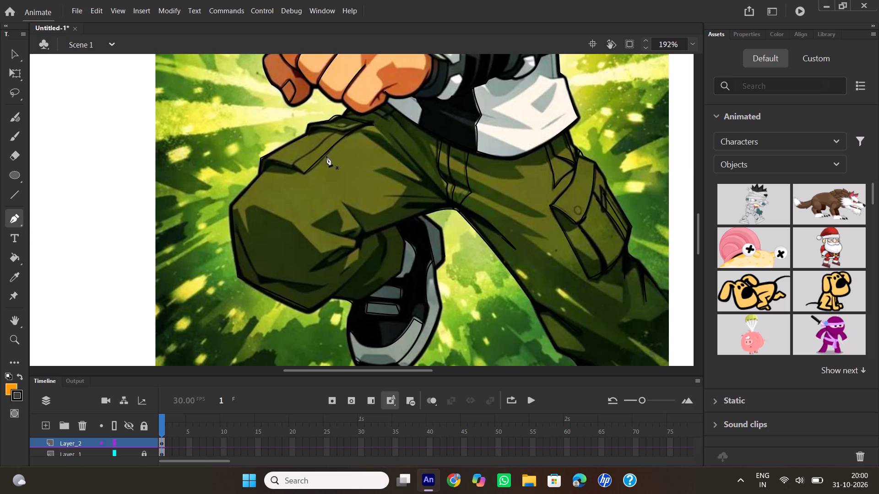
left_click(305, 175)
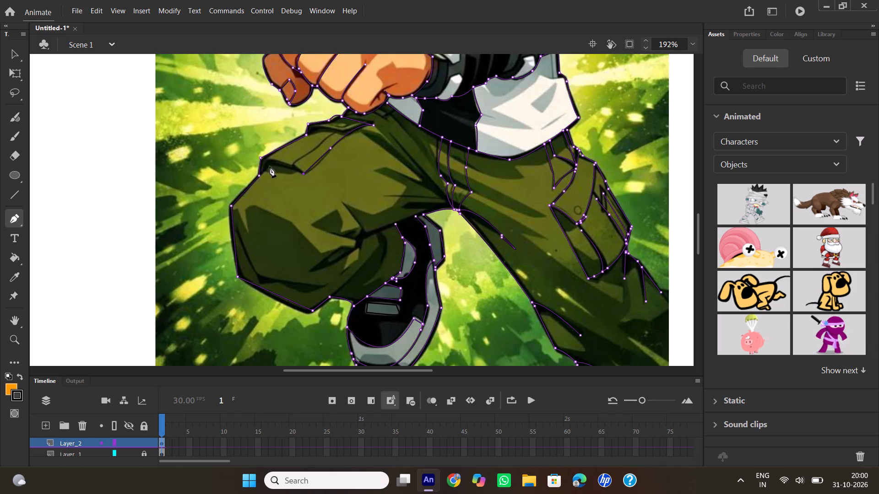
left_click_drag(258, 178, 253, 186)
left_click_drag(253, 186, 245, 203)
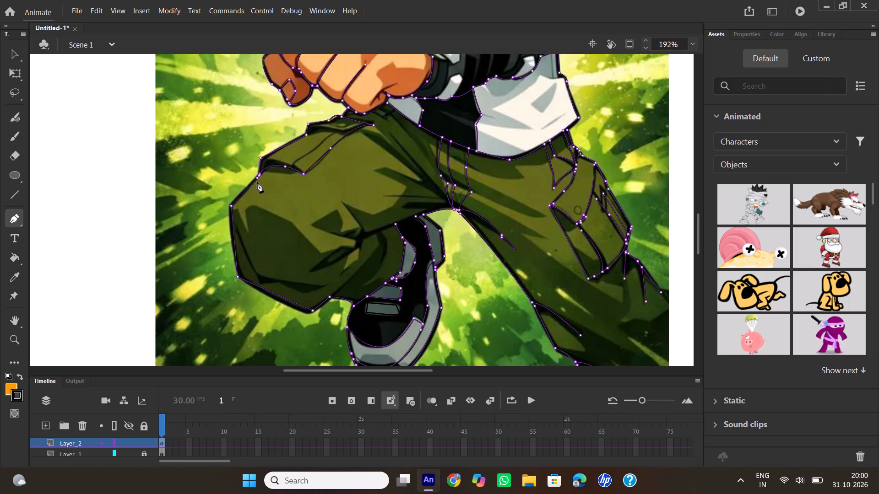
double_click(258, 176)
Draw the thigh pocket's inner seam as a curve from below the flap down to the pocket's bottom edge.
left_click(333, 130)
left_click_drag(291, 167, 289, 175)
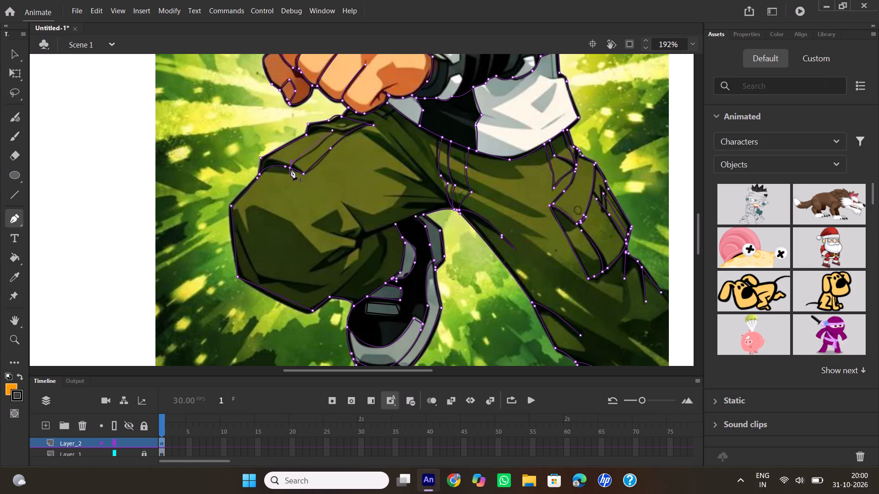
double_click(291, 169)
Draw a short curved line across the thigh pocket's flap, ending at the trouser's outer contour.
left_click(343, 126)
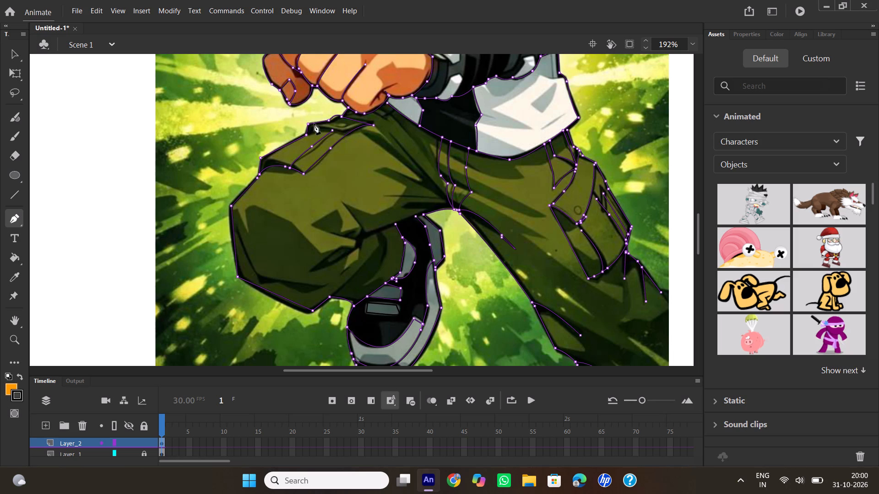
left_click_drag(312, 123, 298, 125)
double_click(314, 123)
Trace the bent knee's shadow edge with the Pen tool from the outer contour through the small notch, curving down to the tip below the knee.
left_click(233, 213)
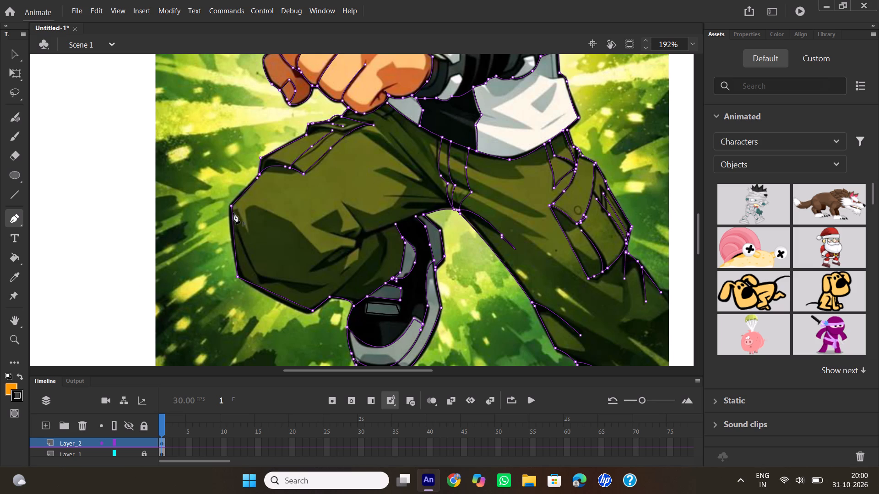
left_click(238, 210)
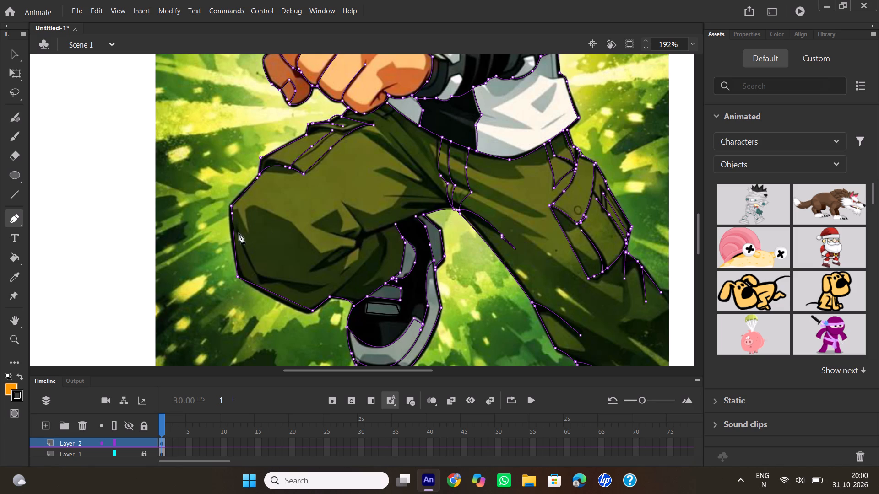
left_click(249, 236)
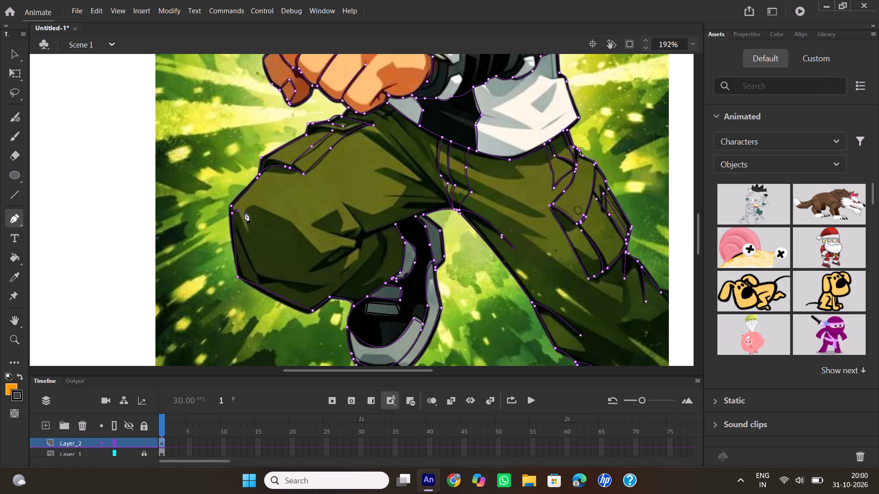
left_click(246, 212)
left_click_drag(270, 213, 291, 223)
left_click_drag(291, 223, 303, 227)
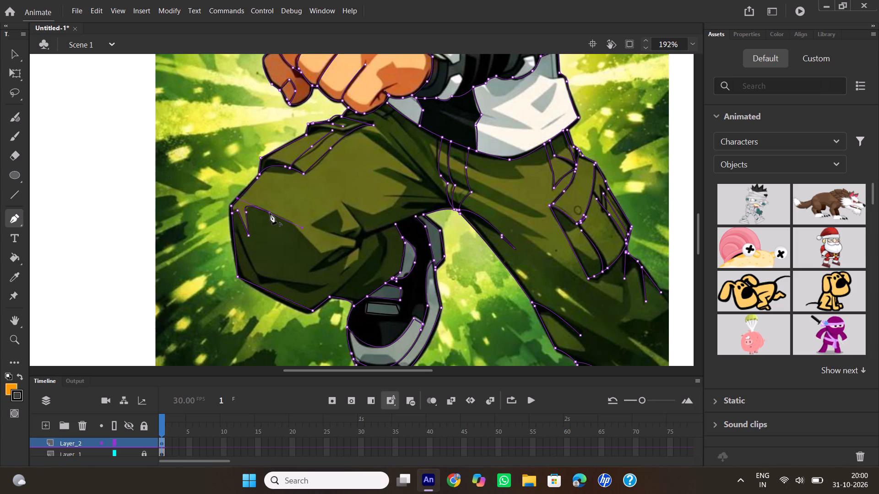
left_click(270, 213)
left_click_drag(320, 253, 346, 287)
left_click_drag(346, 287, 351, 290)
left_click(320, 254)
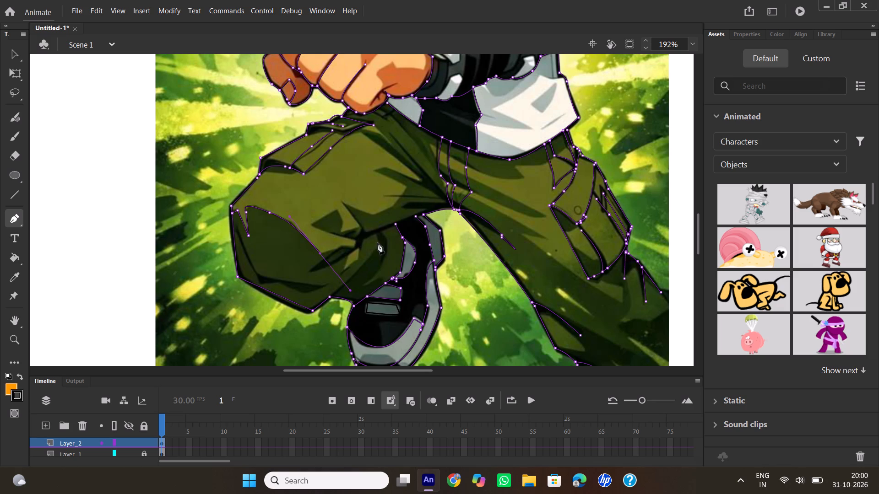
Continue the shadow edge through the pointed creases behind the bent knee, outlining the curved fold and its short inner corner.
left_click_drag(350, 249, 371, 257)
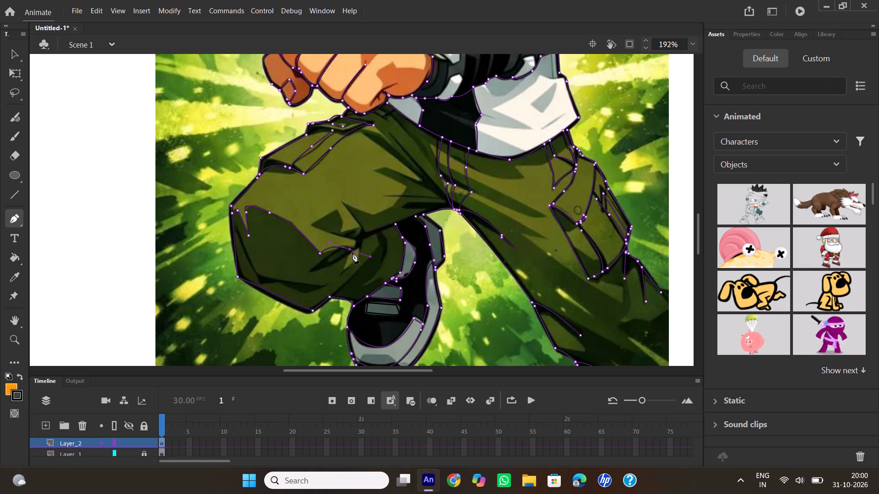
left_click(352, 250)
left_click_drag(355, 242, 352, 236)
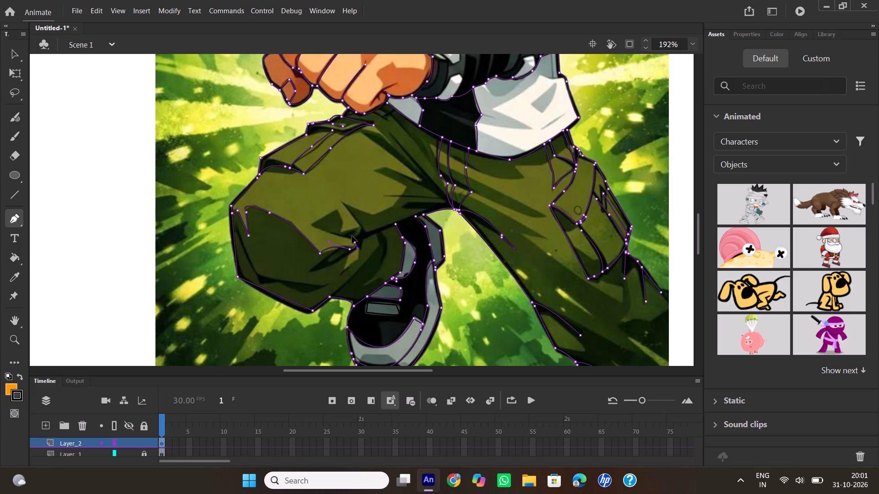
left_click_drag(352, 236, 352, 236)
left_click(354, 243)
left_click(312, 228)
left_click(337, 211)
left_click_drag(343, 226, 336, 232)
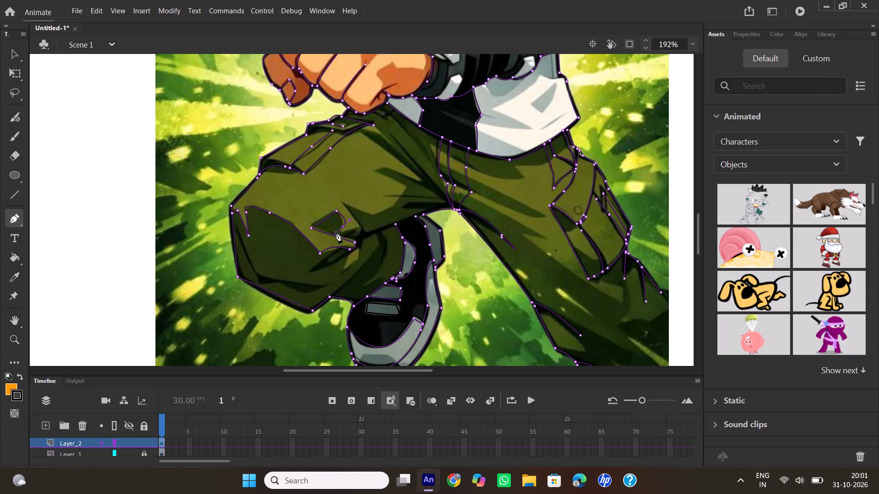
left_click(344, 227)
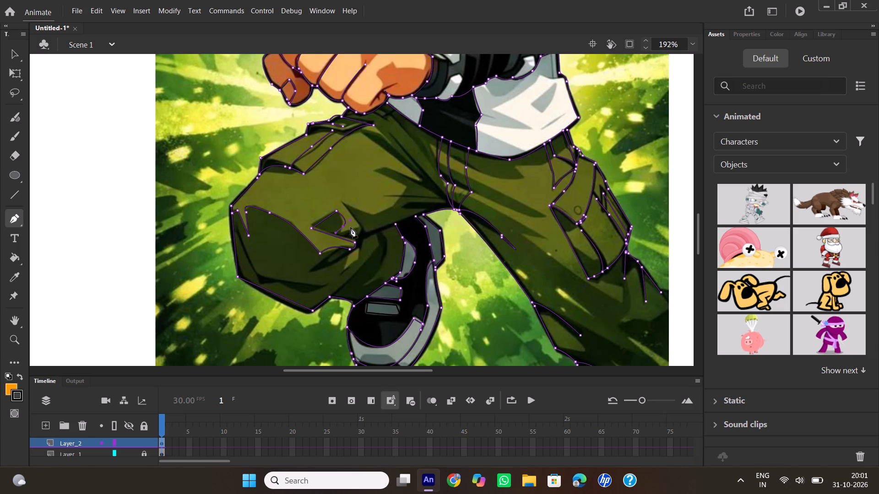
left_click(358, 226)
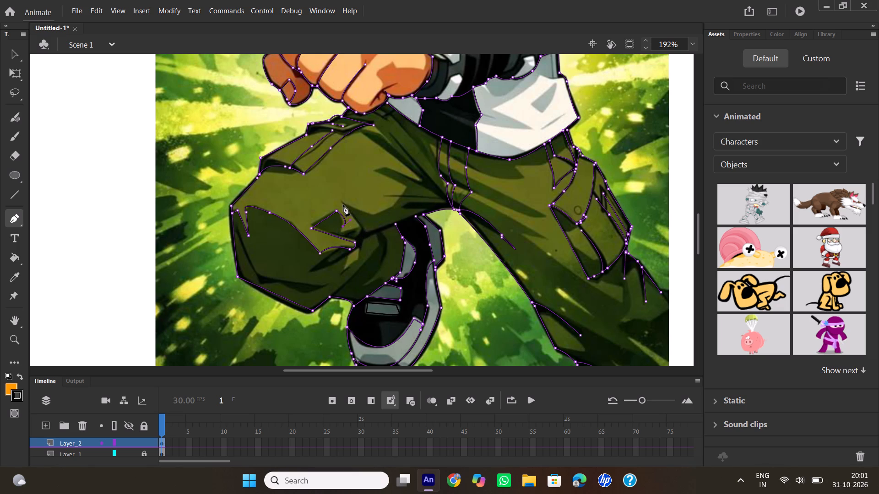
Extend the shadow edge from the spike above the knee crease along the inner thigh, zigzagging around the pointed folds toward the crotch.
left_click(343, 205)
left_click(372, 215)
left_click(391, 207)
left_click(406, 188)
left_click(375, 173)
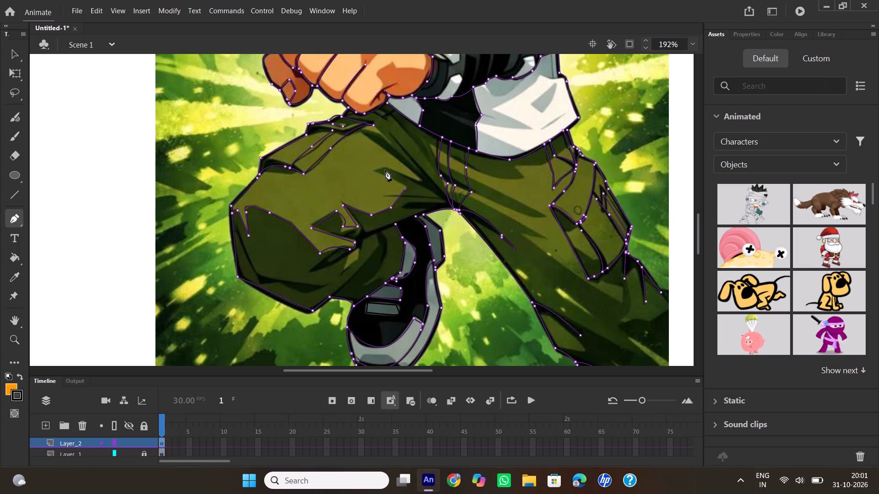
left_click(387, 168)
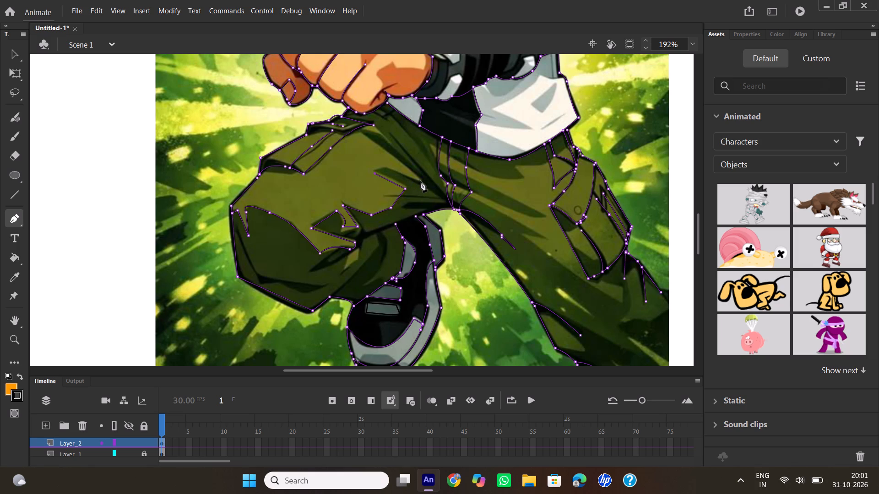
left_click(421, 181)
Trace the upper thigh shadow as a curve up below the pocket, around its narrow fold, ending at the pocket's inner corner.
left_click_drag(363, 134, 352, 134)
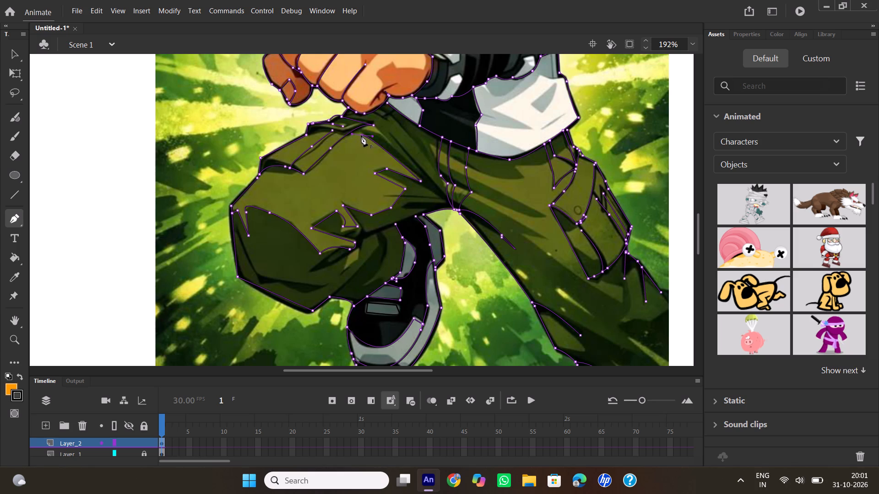
left_click(362, 135)
left_click_drag(390, 142, 404, 157)
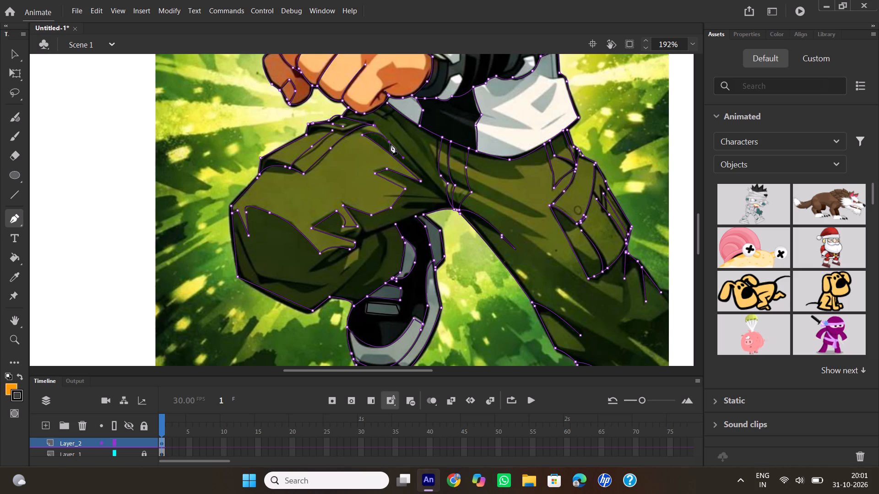
left_click(391, 144)
double_click(372, 125)
Hide Layer_1 to examine the traced line art from the hair to the trousers, and show the reference artwork again.
scroll(436, 130, "down", 1)
scroll(589, 186, "up", 2)
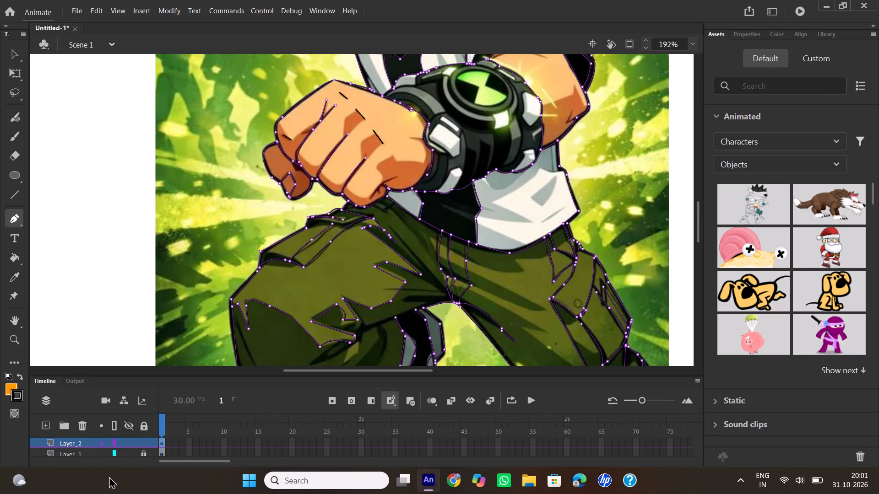
left_click(130, 451)
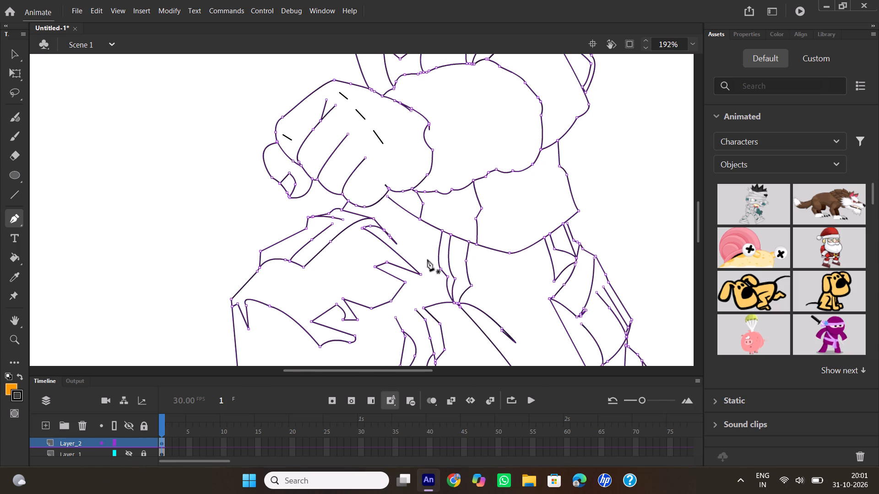
scroll(435, 236, "up", 3)
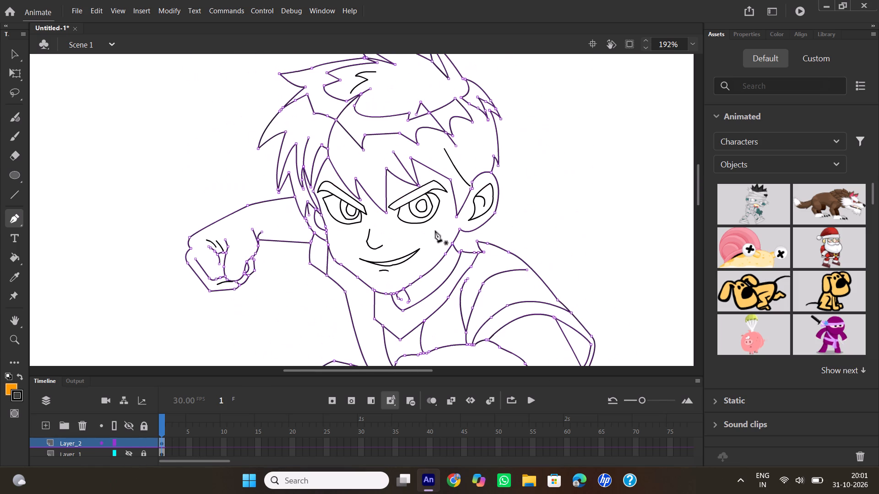
scroll(507, 188, "down", 1)
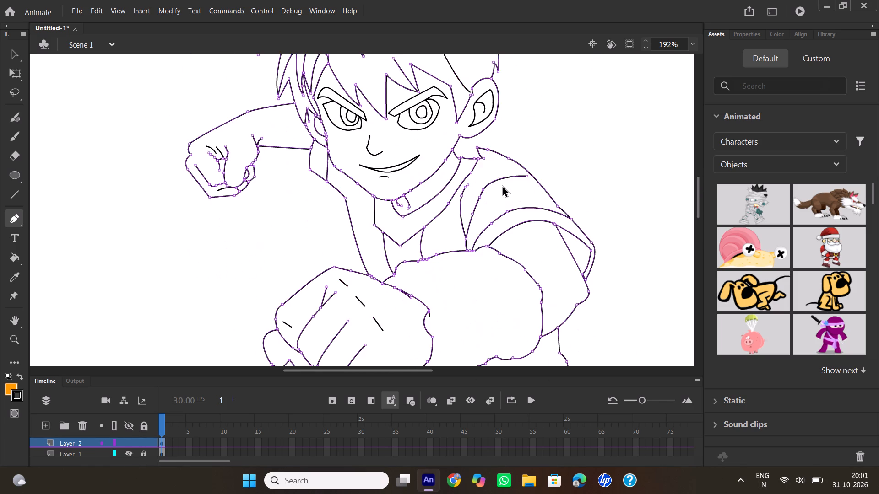
scroll(502, 185, "down", 3)
scroll(499, 182, "up", 1)
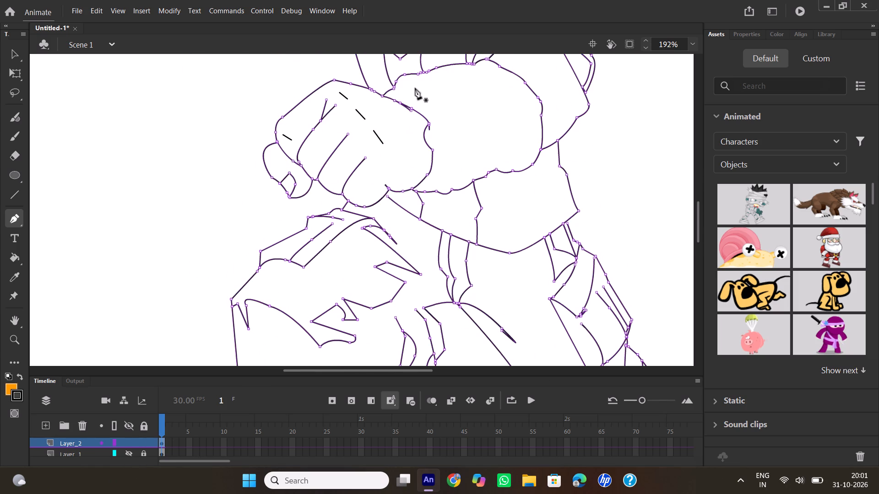
left_click(130, 451)
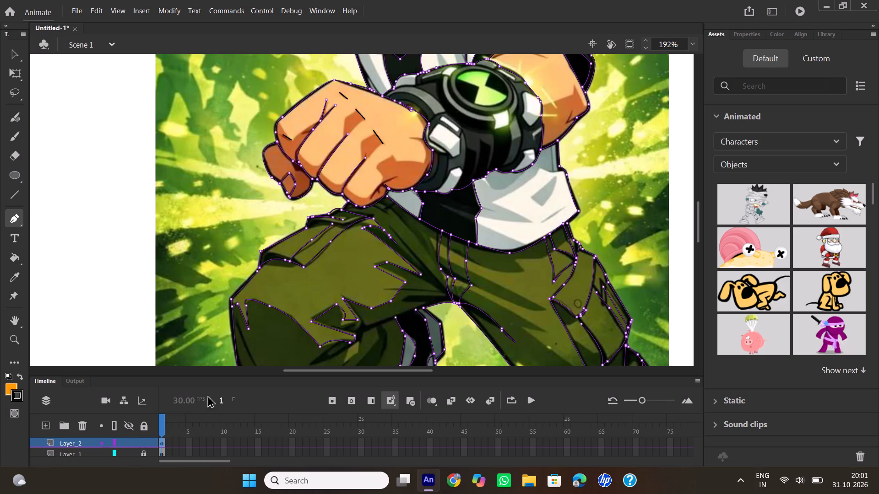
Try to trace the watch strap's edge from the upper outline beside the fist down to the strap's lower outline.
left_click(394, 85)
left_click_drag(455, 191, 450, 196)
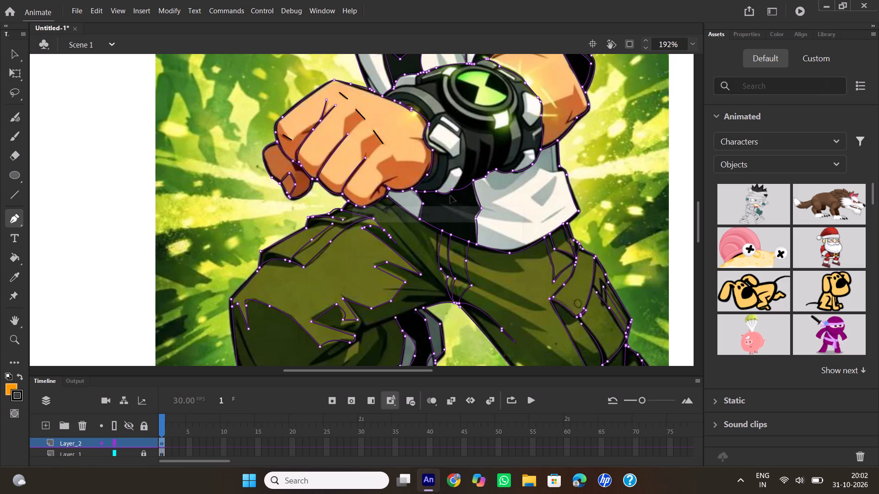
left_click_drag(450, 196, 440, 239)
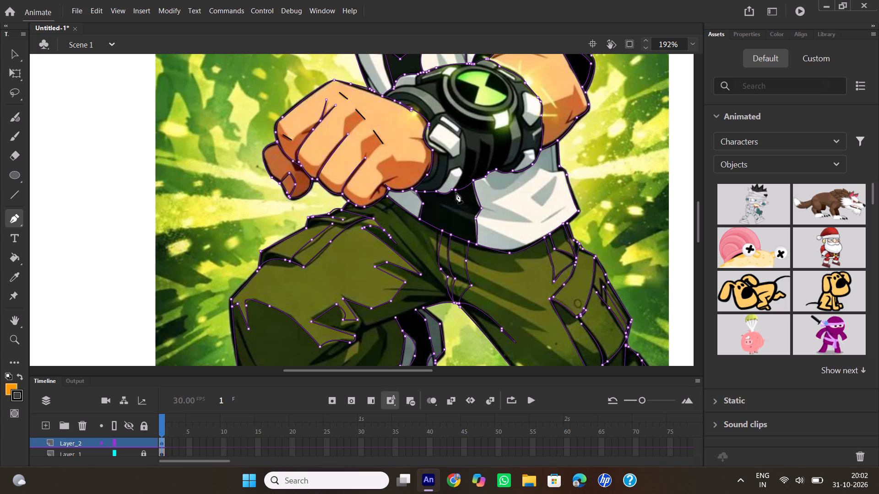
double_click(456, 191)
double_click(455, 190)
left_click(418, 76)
Trace the watch's green dial face as a closed oval with the Pen tool.
left_click(465, 71)
left_click_drag(504, 84, 514, 88)
left_click_drag(514, 88, 522, 99)
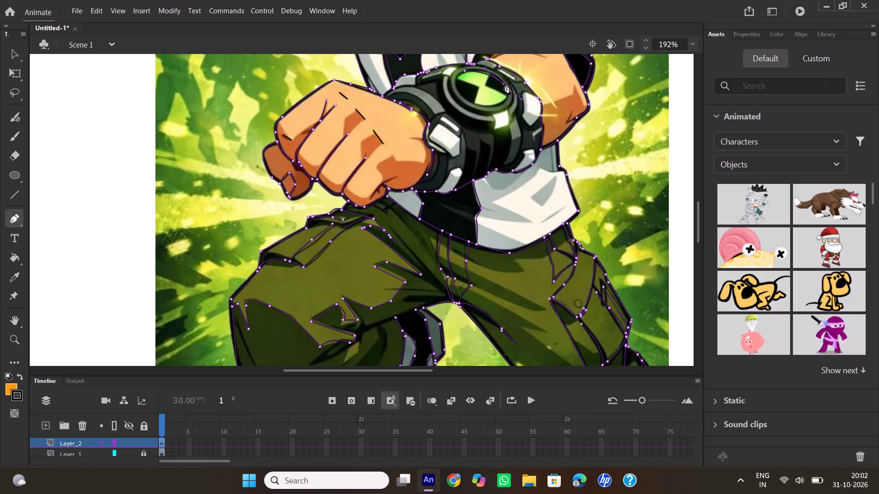
left_click(505, 84)
left_click_drag(474, 104, 426, 99)
left_click(475, 106)
left_click_drag(465, 72, 477, 65)
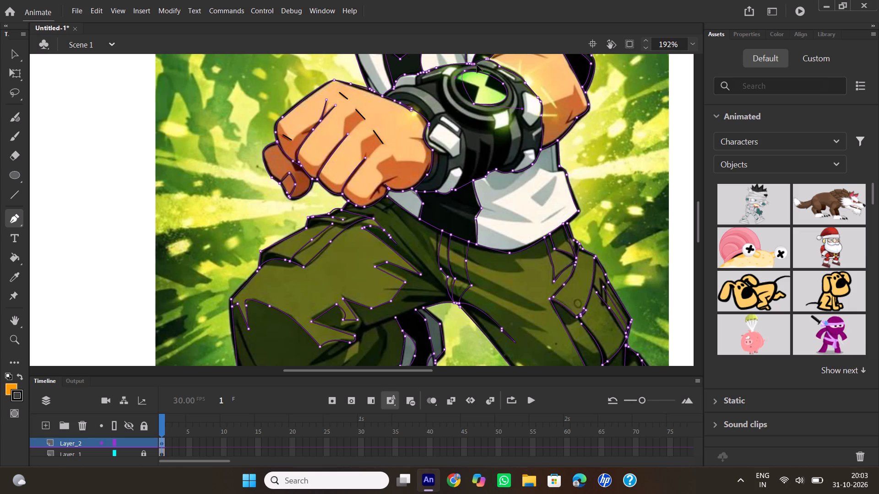
left_click_drag(477, 65, 488, 54)
Trace the inner ring around the green dial as a curve down one side, under the face and up to the top.
left_click(456, 70)
left_click_drag(459, 102, 472, 119)
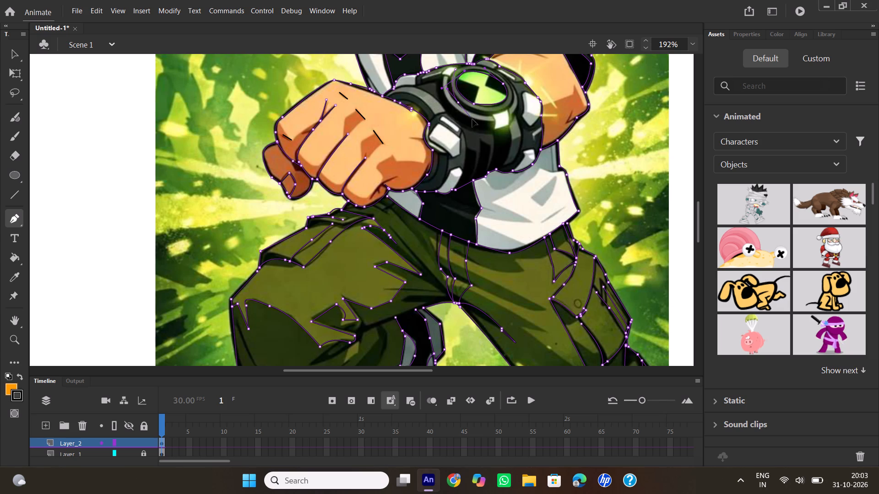
left_click_drag(472, 119, 479, 126)
left_click(458, 104)
left_click_drag(504, 110, 531, 98)
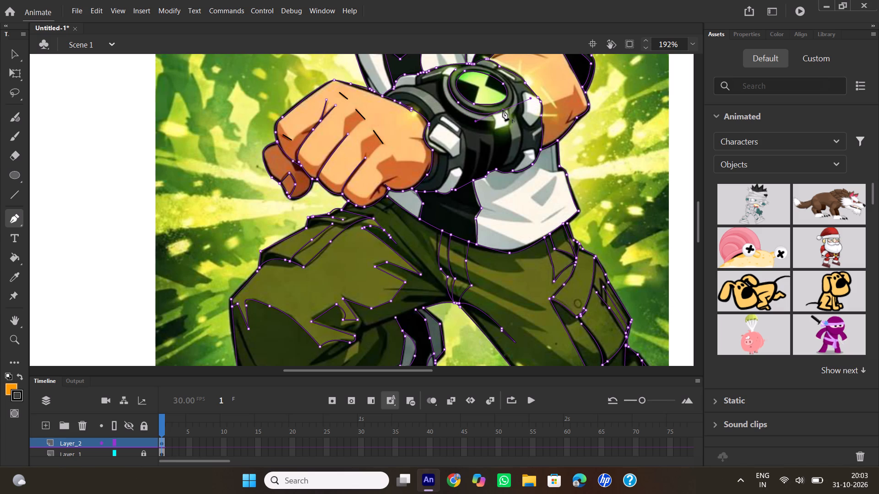
left_click(503, 110)
left_click_drag(508, 82, 489, 67)
left_click_drag(489, 67, 490, 66)
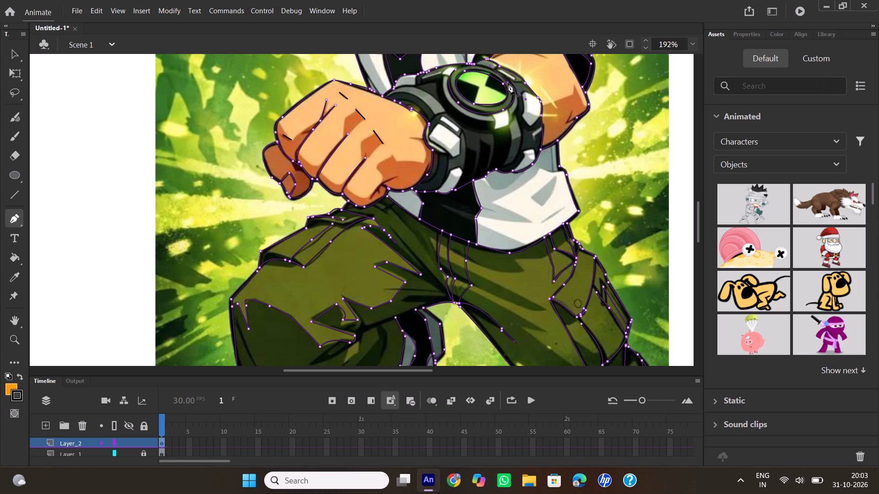
left_click(508, 83)
left_click_drag(474, 65, 456, 66)
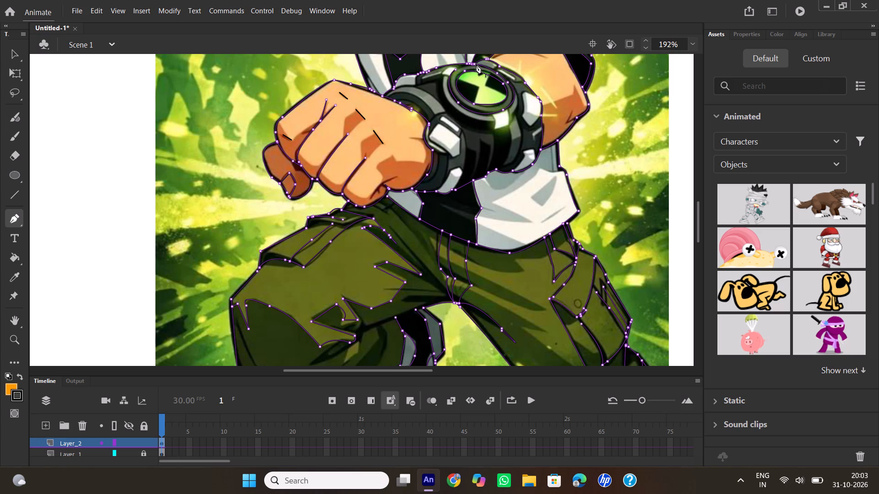
double_click(476, 64)
Trace the dial's outer rim from the watch's top outline, around underneath the inner ring and up beside the forearm.
left_click(446, 64)
left_click_drag(453, 107, 474, 124)
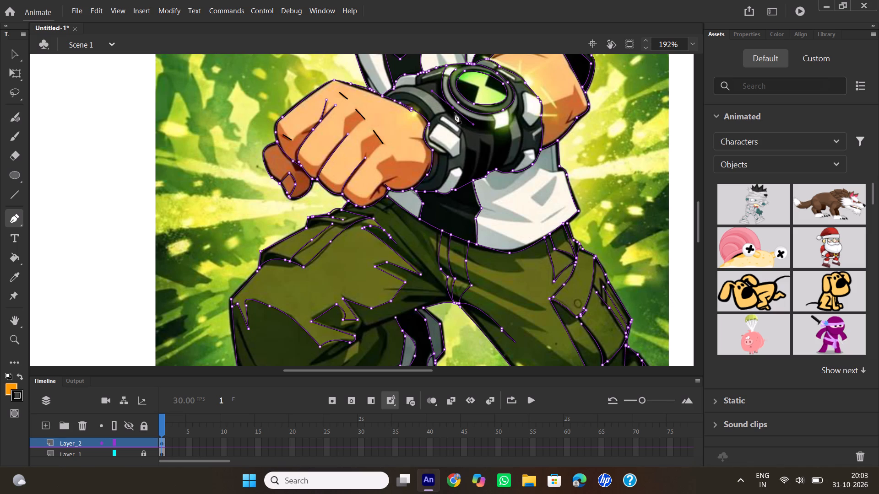
left_click(453, 109)
left_click_drag(496, 122, 515, 117)
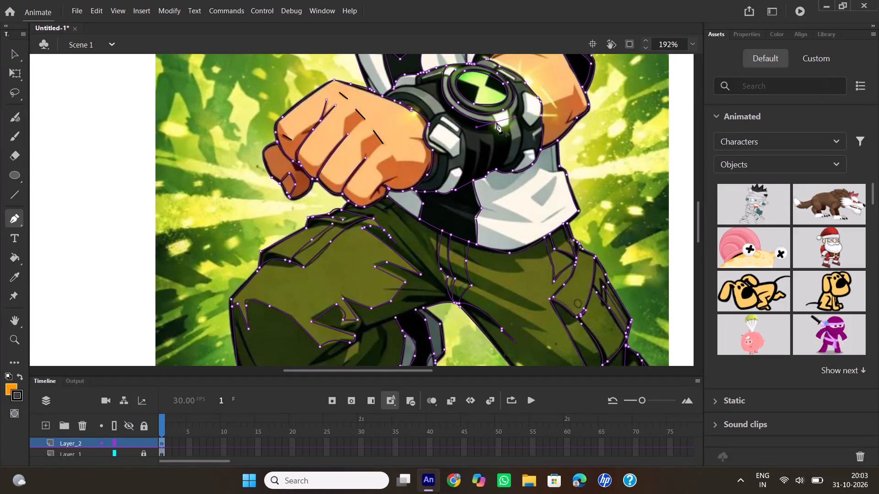
left_click(497, 123)
left_click_drag(520, 99, 530, 71)
left_click_drag(530, 71, 530, 69)
left_click(521, 100)
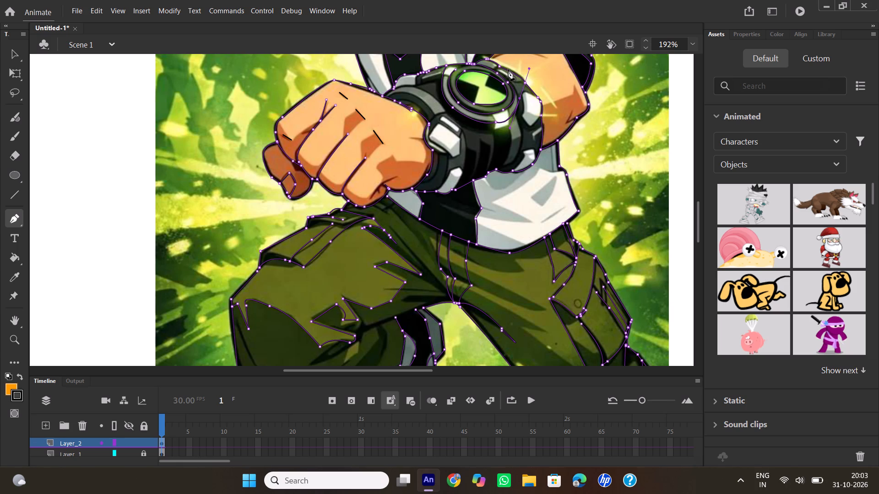
left_click_drag(508, 70, 486, 64)
left_click_drag(486, 64, 497, 60)
double_click(505, 70)
Trace the strap's edge from the upper outline beside the fist, curving past the white side block to the lower outline.
left_click(395, 84)
left_click_drag(446, 113, 455, 130)
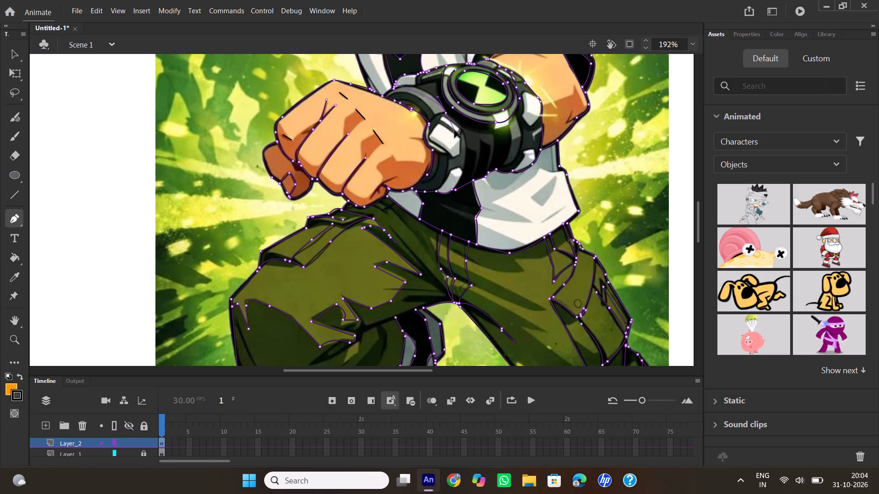
left_click_drag(455, 130, 465, 145)
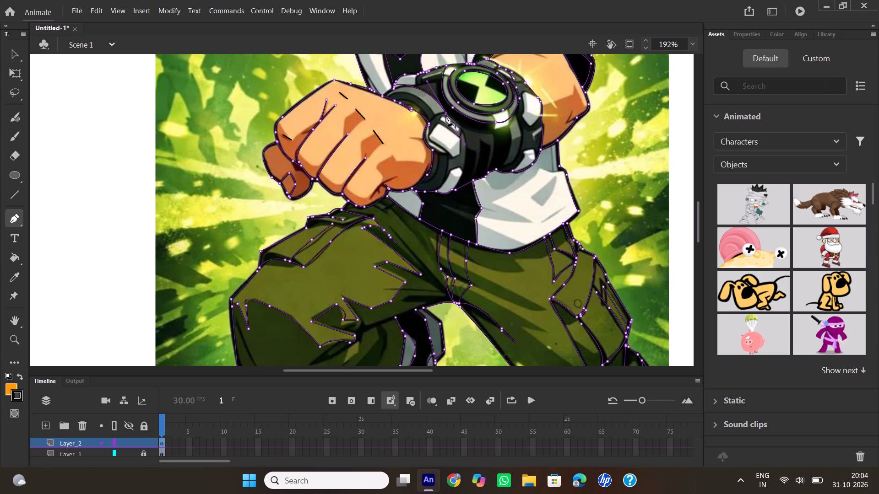
left_click(446, 115)
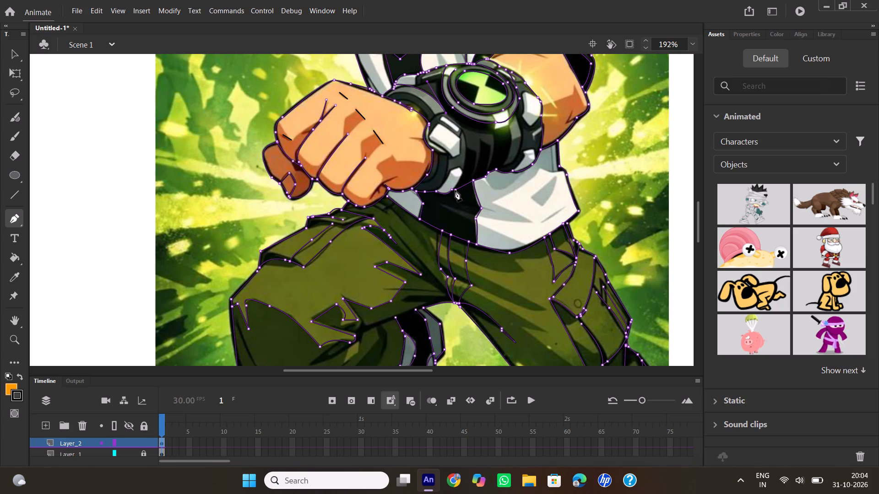
left_click_drag(455, 190, 429, 241)
double_click(455, 192)
Trace two curved panel lines from beneath the watch dial down to the strap's lower outline with the Pen tool.
left_click(495, 130)
left_click_drag(489, 171, 484, 182)
double_click(488, 173)
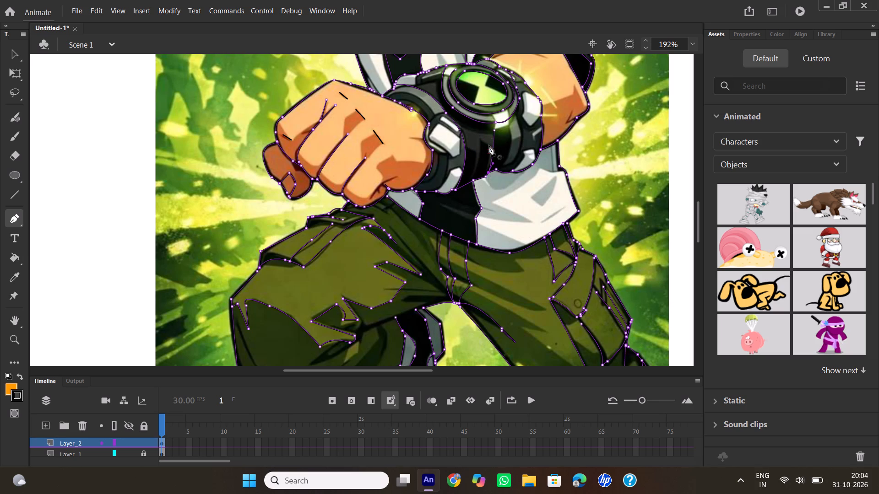
left_click(495, 131)
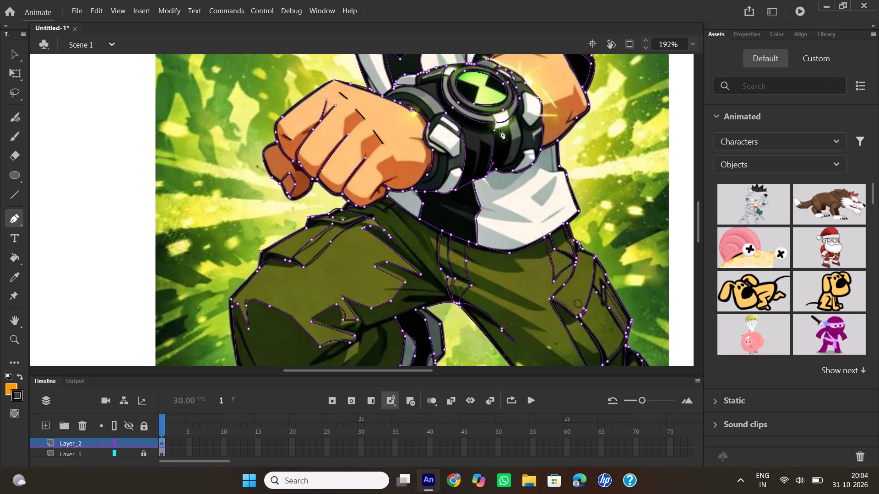
left_click(510, 125)
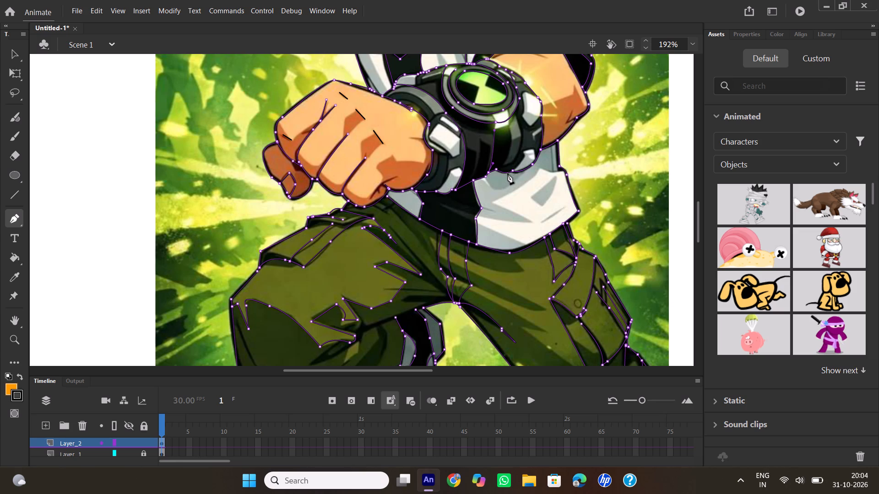
left_click_drag(508, 172, 504, 182)
double_click(507, 173)
Trace the dark strip below the dial, with two sides reaching the strap's lower outline and a short slanted top edge.
left_click(480, 142)
left_click_drag(472, 180, 471, 191)
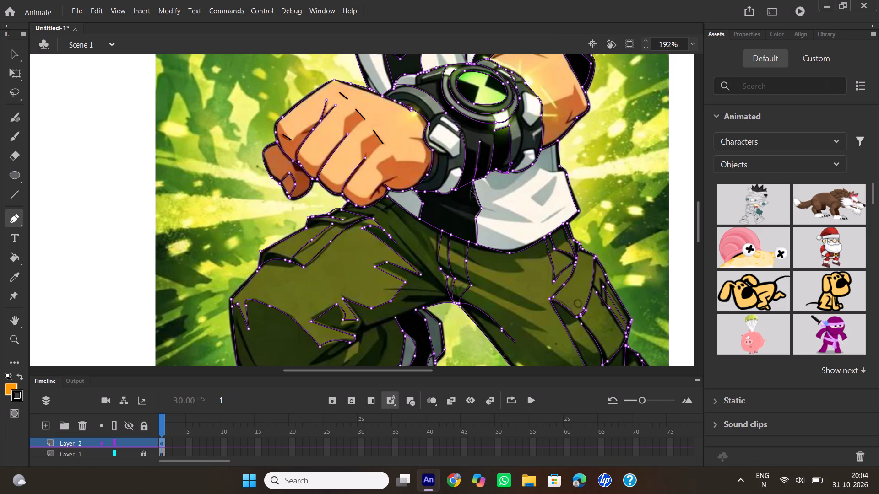
left_click_drag(471, 191, 469, 194)
double_click(475, 182)
left_click(479, 141)
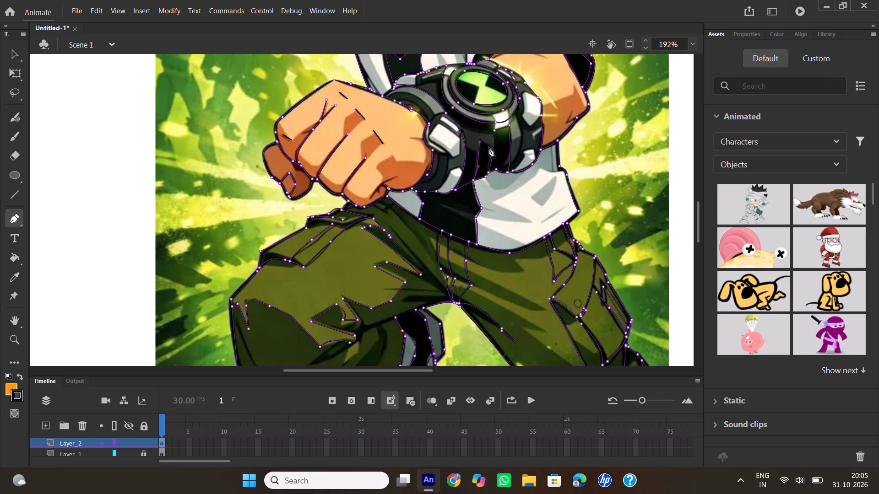
left_click(492, 148)
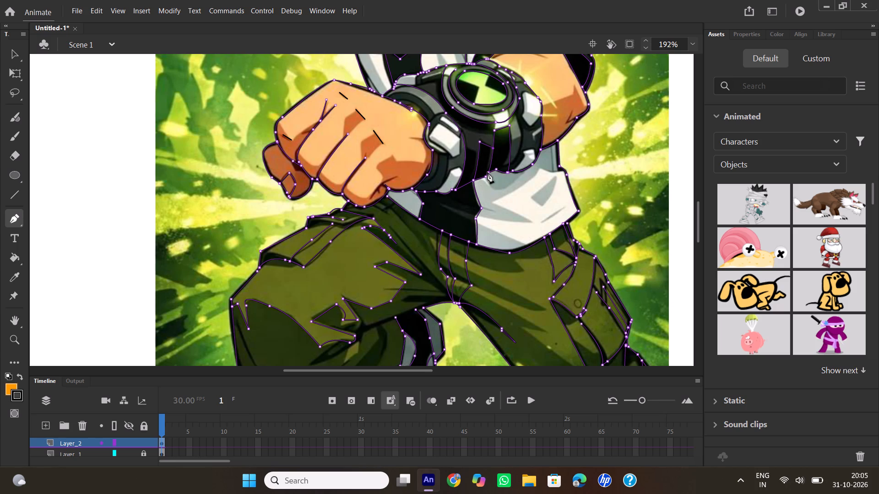
left_click_drag(488, 172, 483, 183)
double_click(488, 172)
Trace the neighbouring strip toward the fist, with a short slanted top edge and a side curving down to the lower outline.
left_click(466, 148)
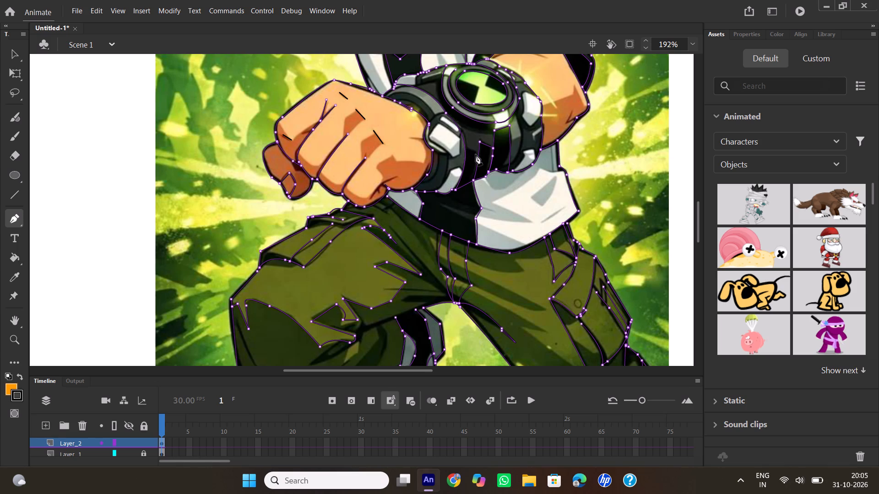
left_click(476, 155)
left_click_drag(472, 183, 471, 183)
left_click_drag(471, 183, 467, 189)
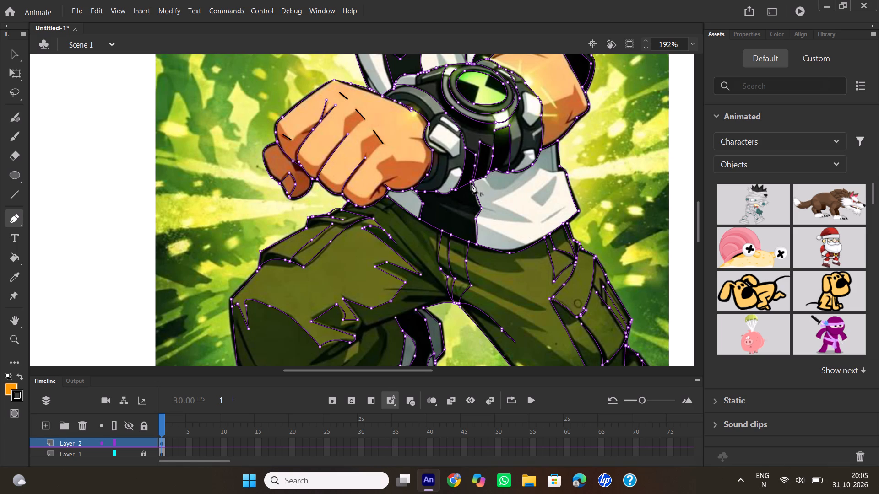
double_click(471, 183)
Trace a curved strap line from the watch's upper outline beside the fist down to the top of the white side block.
left_click(399, 85)
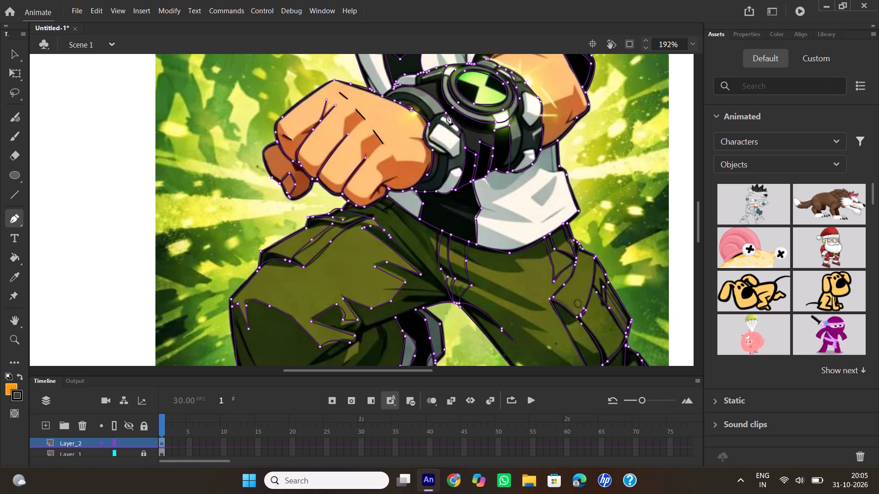
left_click_drag(437, 114, 442, 131)
double_click(437, 115)
Trace the white side block beside the fist as a closed outline with a curved lower edge.
scroll(531, 108, "up", 1)
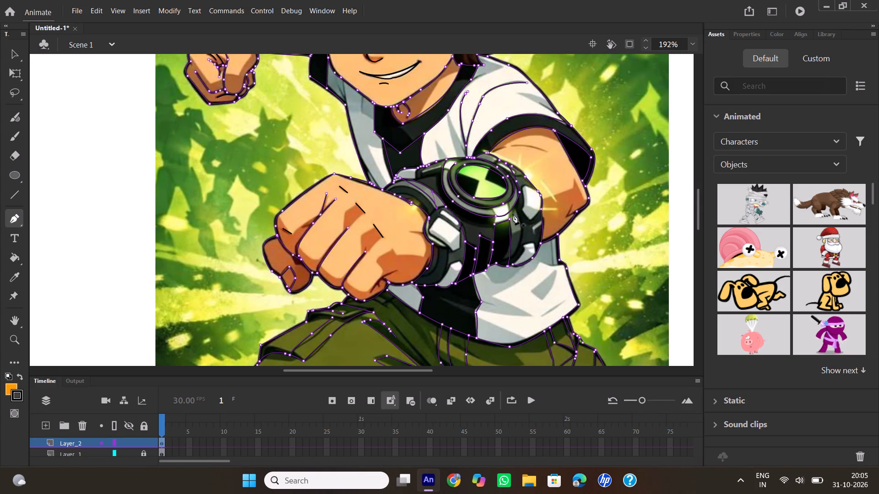
scroll(463, 225, "down", 1)
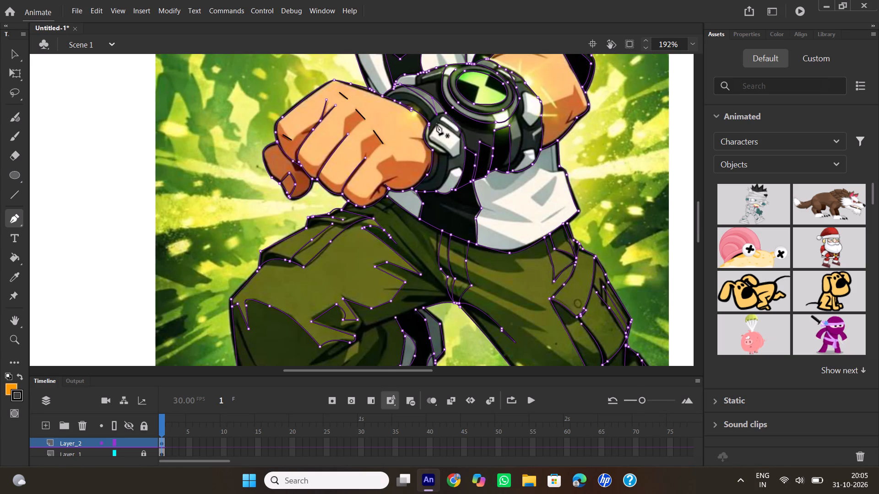
left_click(437, 122)
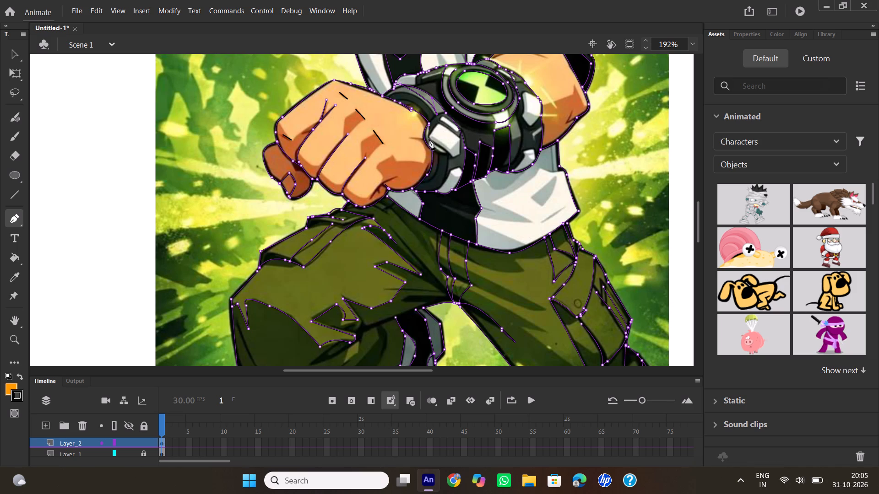
left_click(429, 139)
left_click_drag(451, 157, 456, 167)
left_click(451, 157)
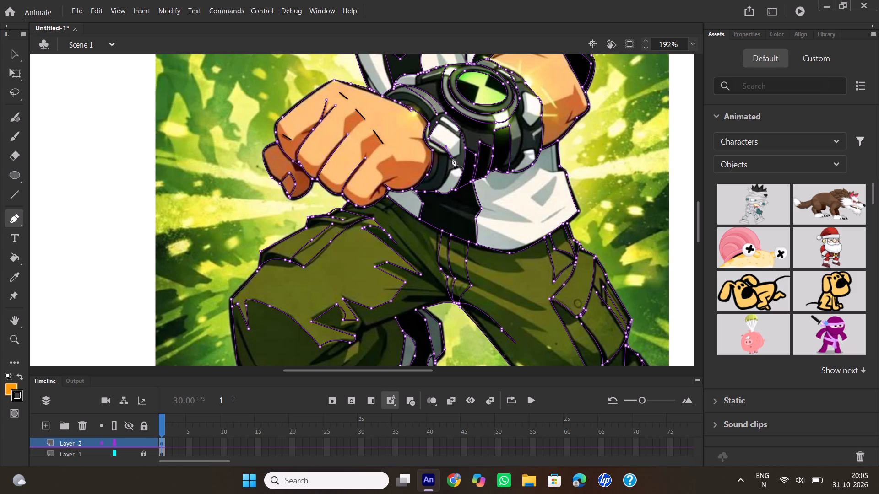
left_click(461, 156)
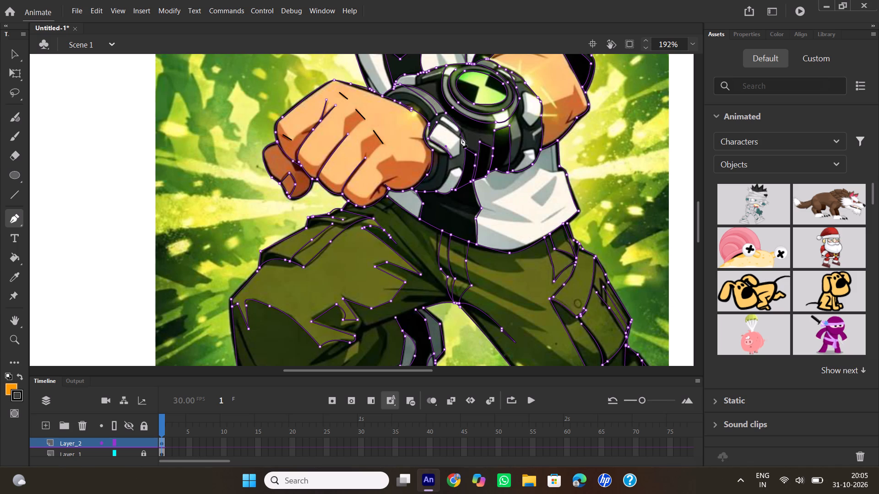
left_click(461, 137)
left_click(437, 121)
Trace the edge of the small grey block below the white side block, curving down to the strap's lower outline.
left_click(460, 167)
left_click(451, 171)
left_click_drag(437, 193, 432, 196)
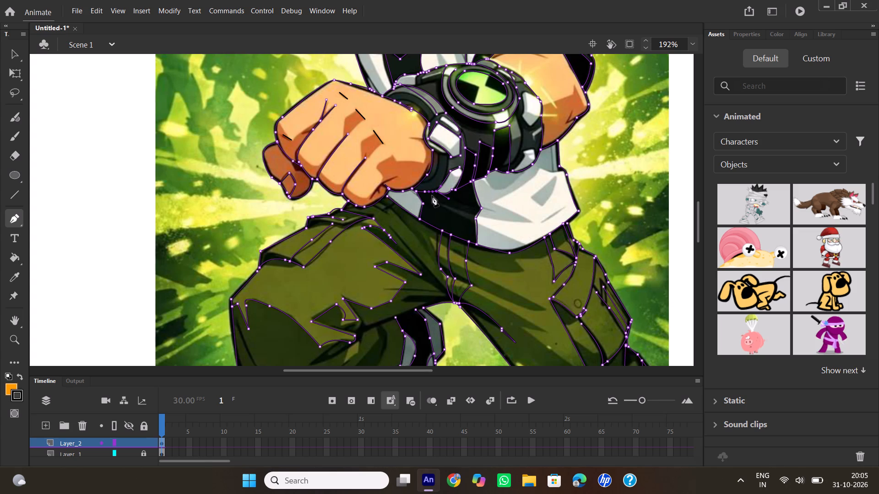
double_click(436, 193)
Trace the white block on the watch's forearm side, from beside the dial rim around its lower edge to the outer outline.
left_click(525, 92)
left_click_drag(524, 115, 518, 123)
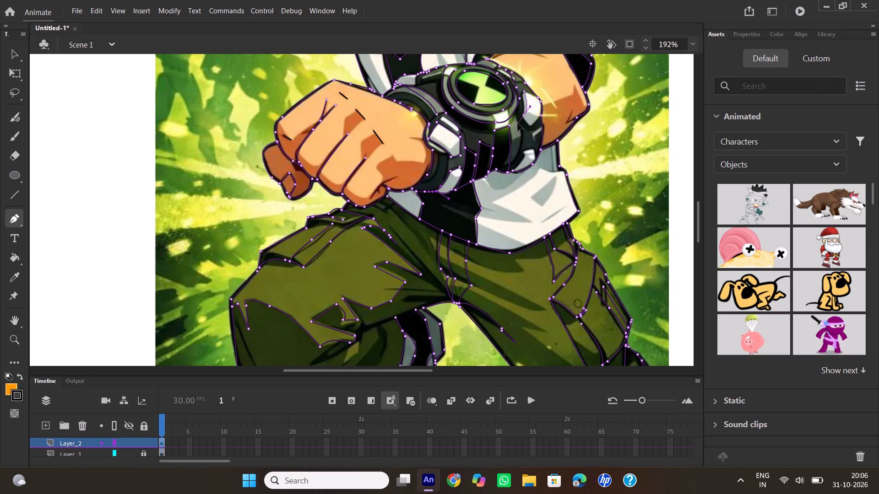
left_click_drag(518, 123, 517, 123)
left_click(523, 117)
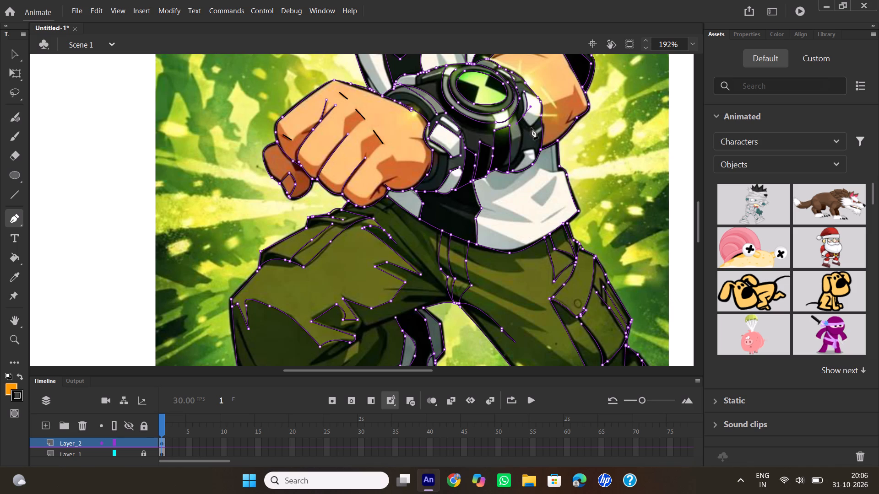
left_click(532, 128)
left_click_drag(540, 113, 547, 102)
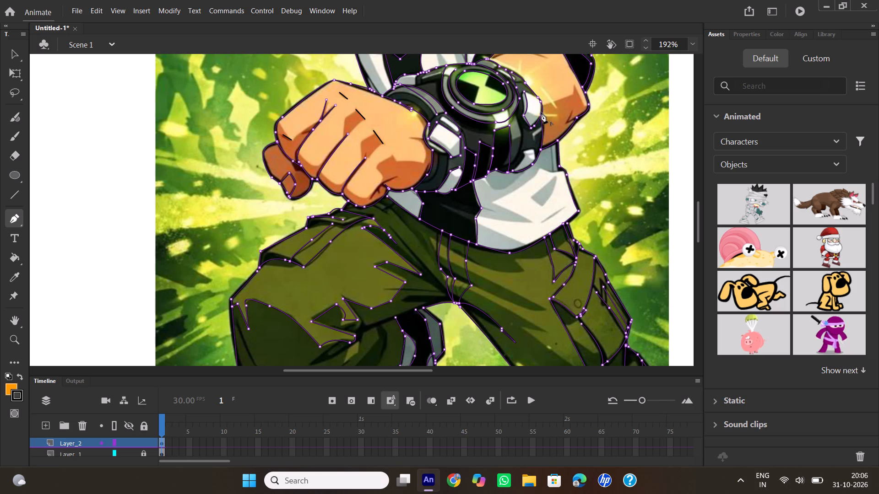
double_click(541, 113)
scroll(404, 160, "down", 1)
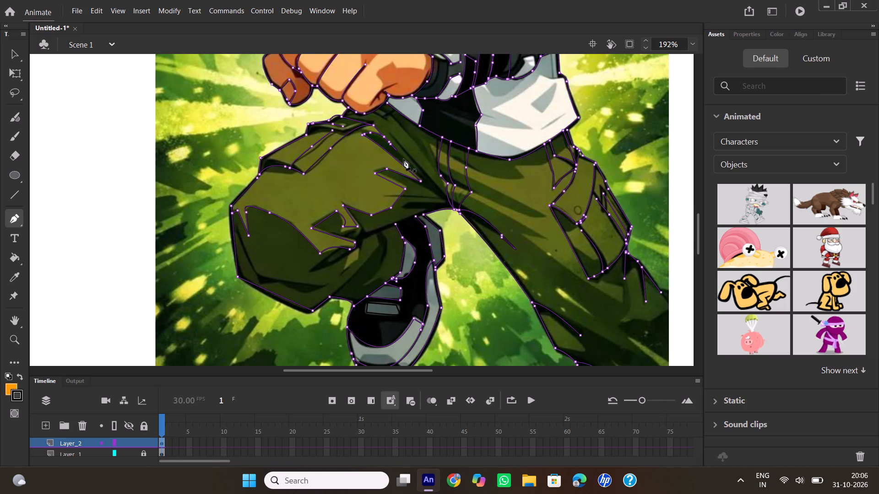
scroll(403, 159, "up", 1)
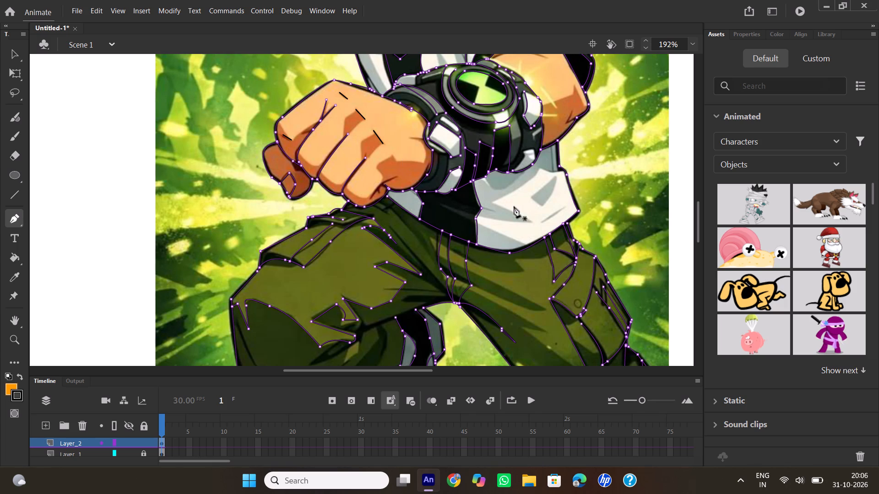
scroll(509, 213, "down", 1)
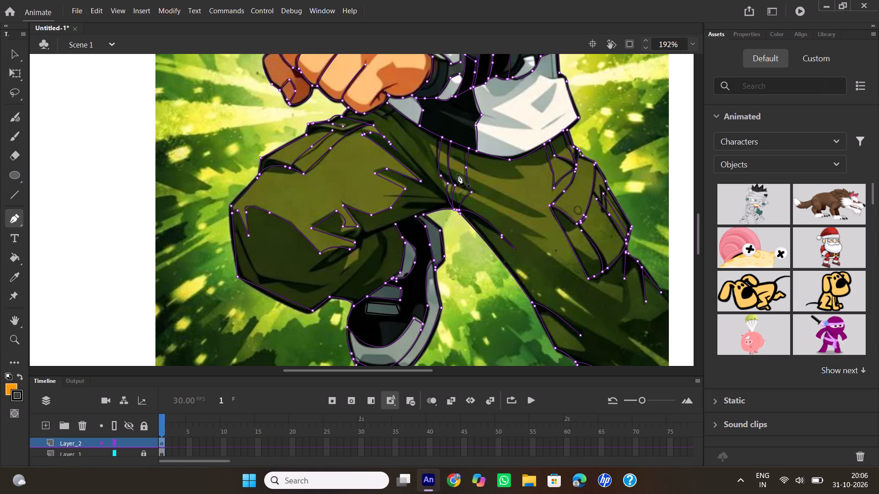
Look over the traced linework on the trousers, watch, shirt and head against the reference image.
scroll(458, 174, "down", 1)
scroll(458, 174, "up", 2)
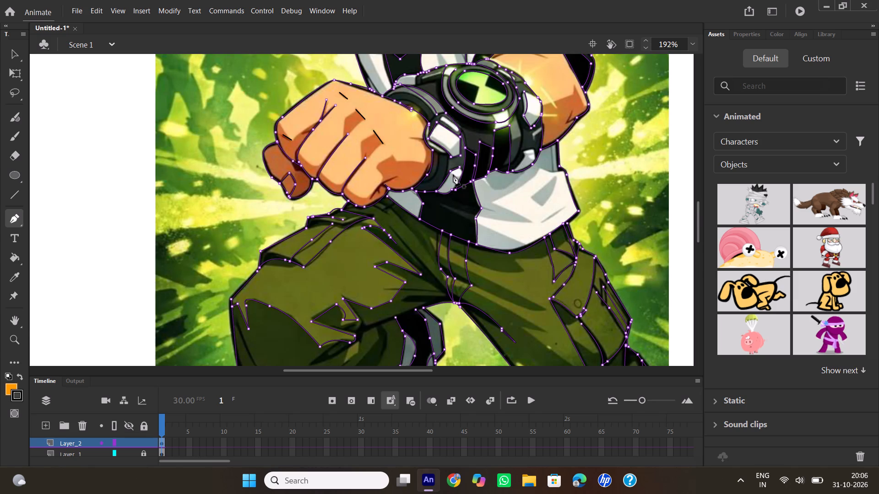
scroll(556, 190, "up", 2)
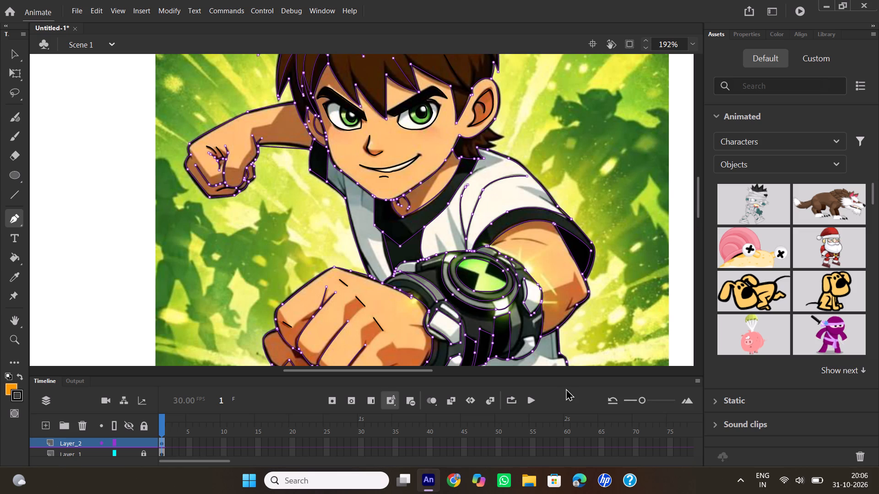
scroll(670, 368, "up", 2)
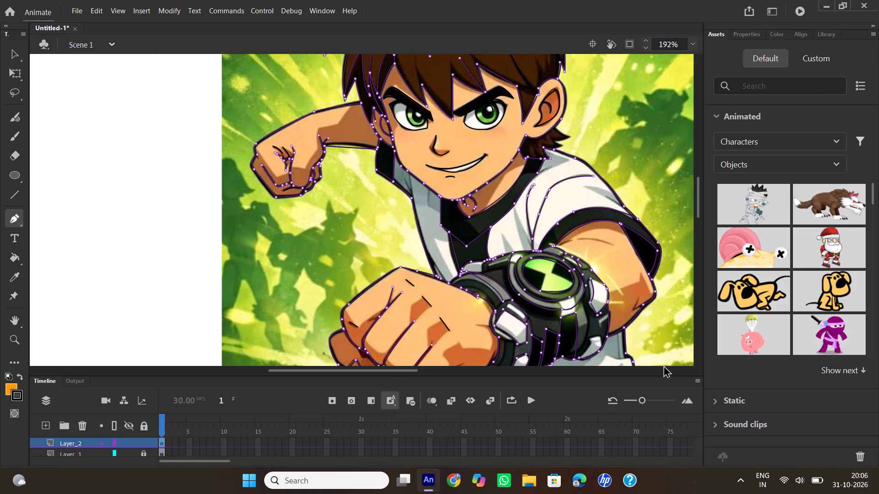
scroll(617, 349, "up", 3)
scroll(616, 349, "down", 3)
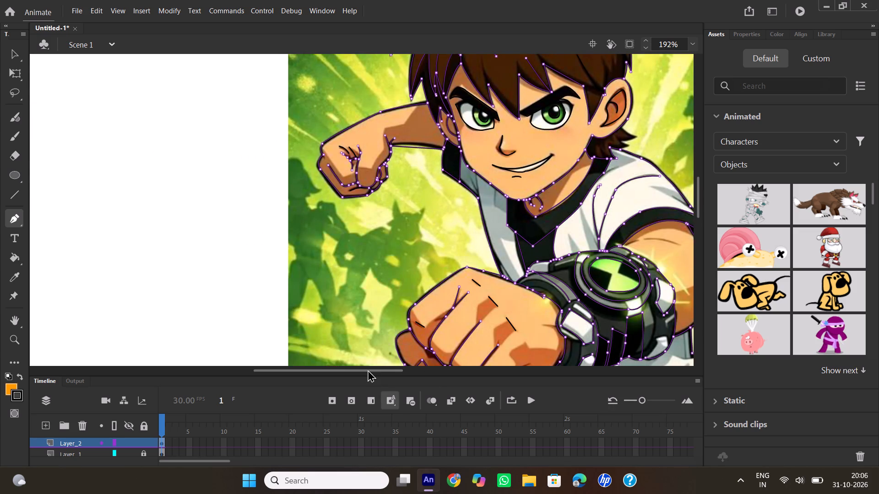
left_click_drag(368, 370, 398, 360)
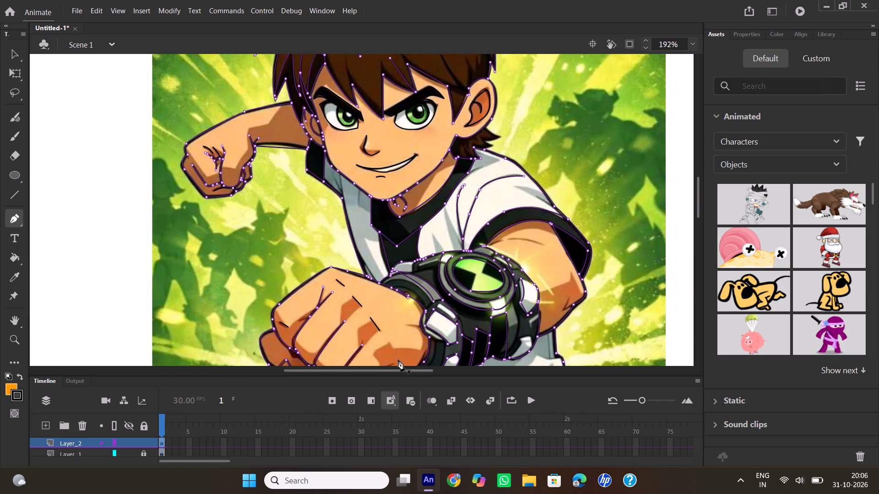
scroll(356, 190, "up", 1)
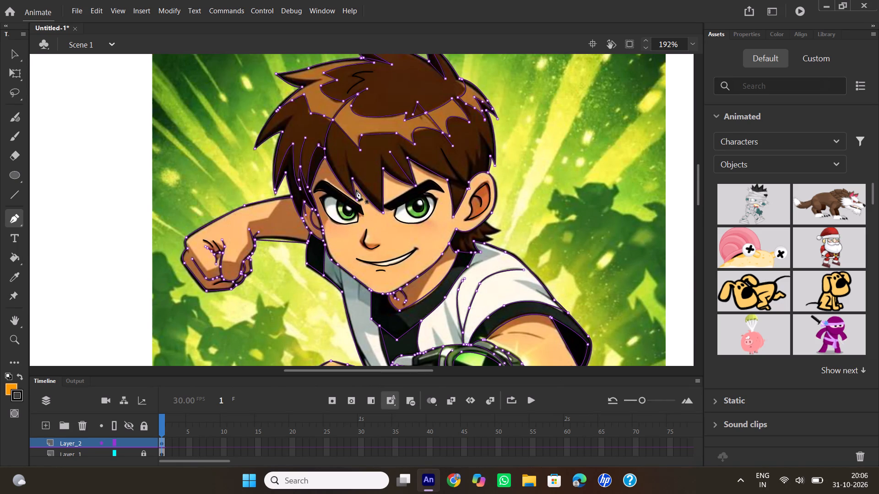
Hide the reference image on Layer_1 so only the traced line art on Layer_2 shows.
left_click(18, 55)
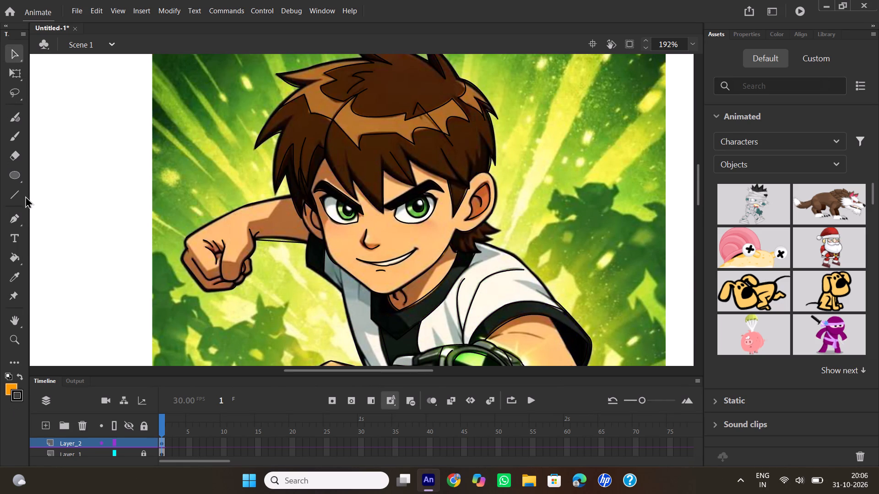
left_click(127, 451)
scroll(419, 209, "up", 1)
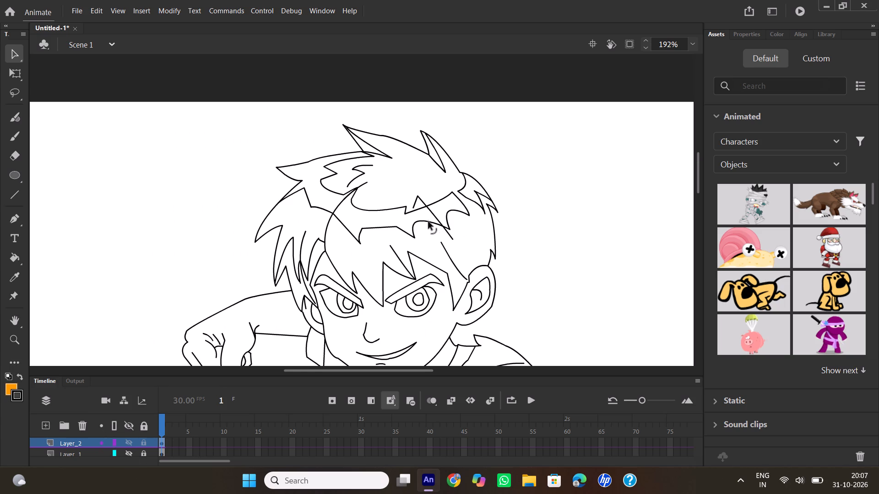
scroll(428, 219, "up", 3, "ctrl")
scroll(429, 210, "up", 1)
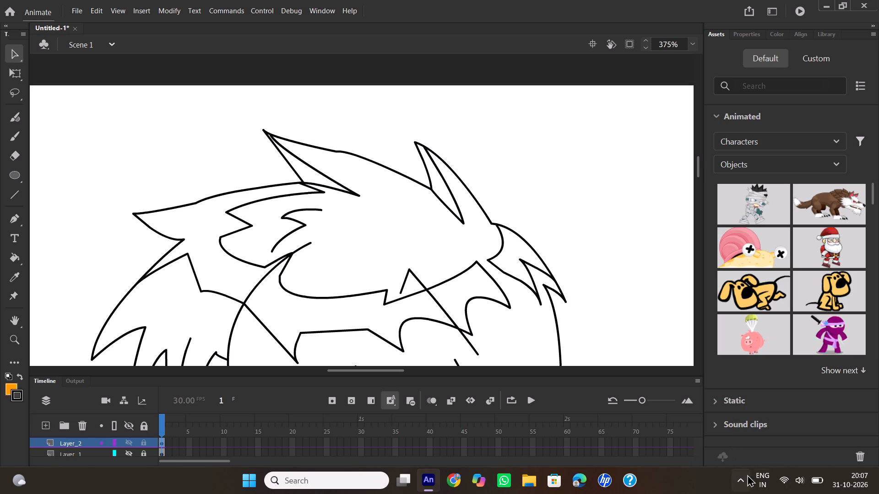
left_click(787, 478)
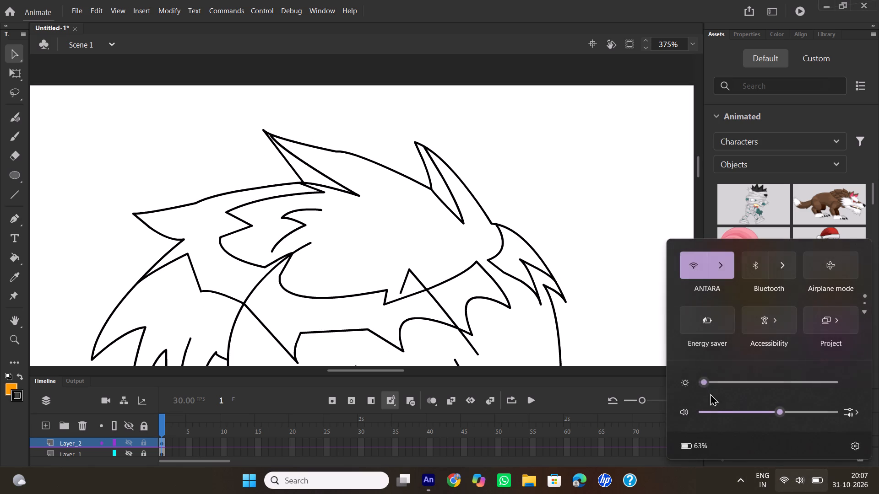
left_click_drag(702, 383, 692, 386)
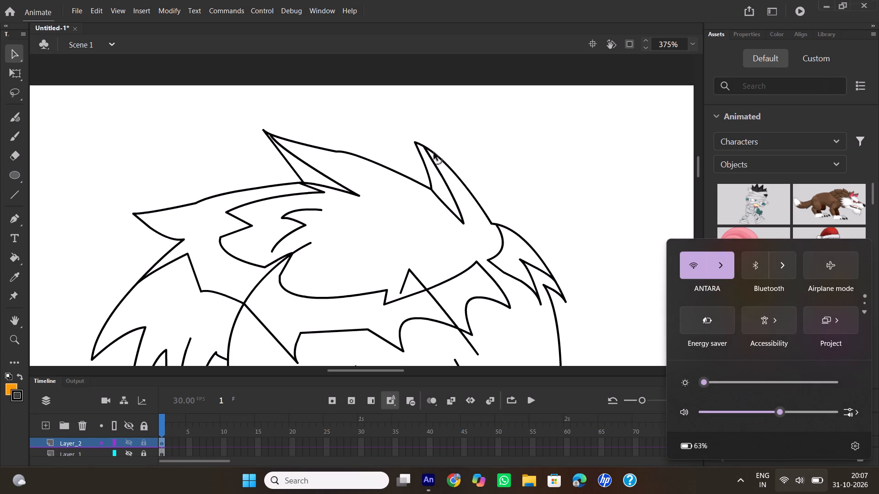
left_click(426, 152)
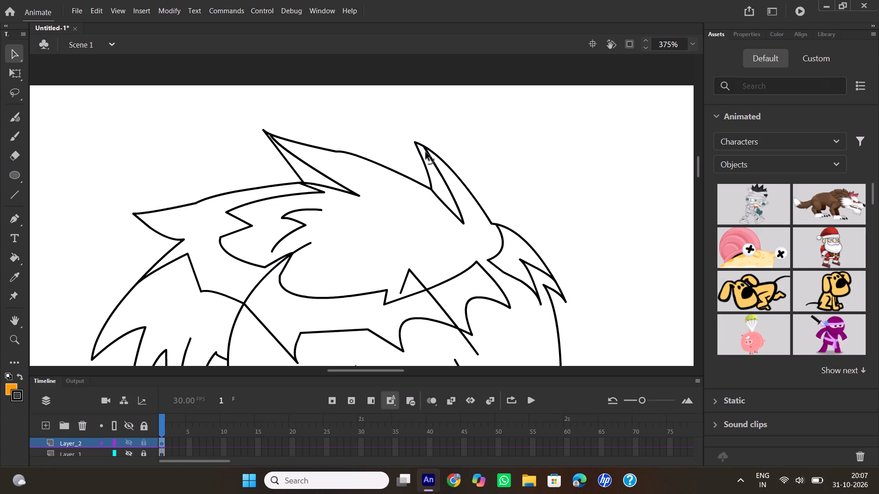
Pull the ends of the inner lines onto the tips of the two tall hair spikes atop the head.
left_click_drag(426, 150, 421, 148)
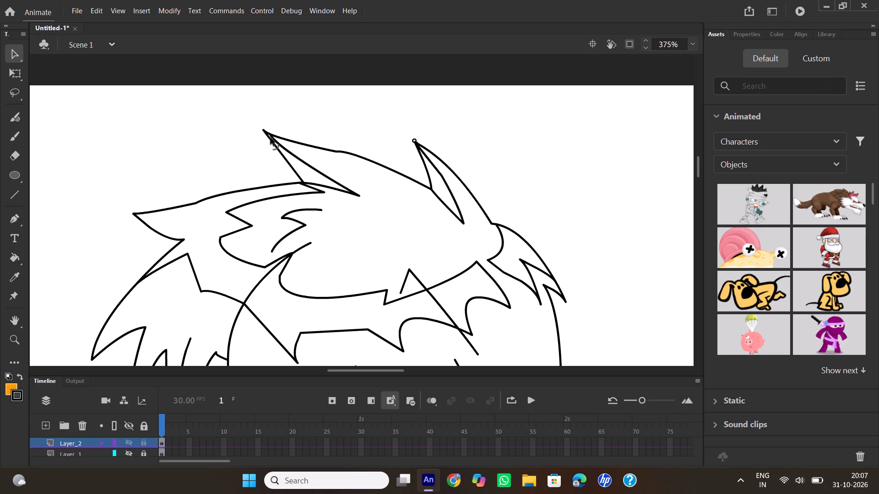
left_click_drag(271, 137, 265, 137)
left_click(197, 204)
scroll(259, 210, "down", 1)
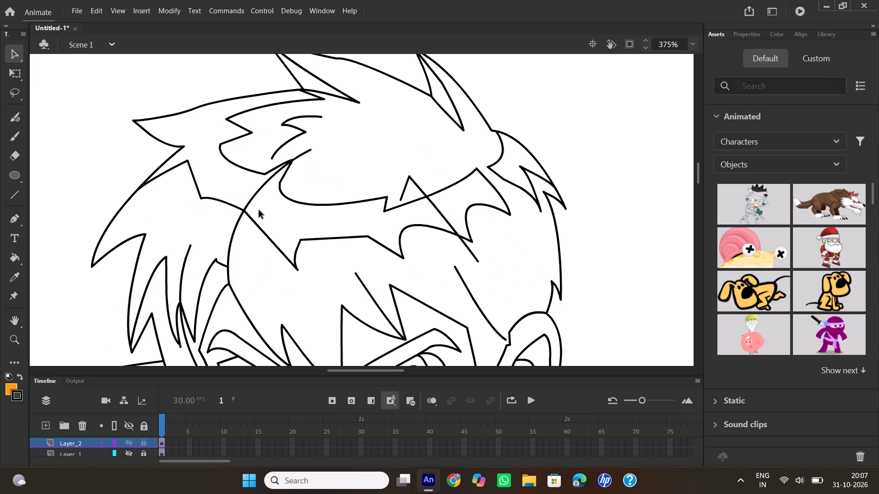
Delete the stray line overshooting the inner hair lock's tip and the small spike projecting above the top hair contour.
left_click(301, 156)
key("Delete")
left_click(403, 189)
key("Delete")
left_click(419, 188)
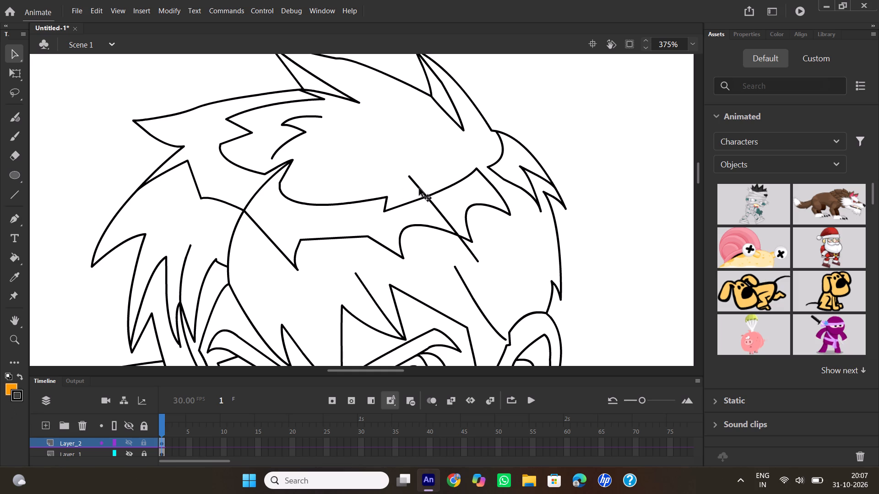
key("Delete")
Adjust the loose end of the upper fringe strand and reshape the inner hair lock's lower curve toward its pointed tip.
left_click_drag(477, 262, 474, 270)
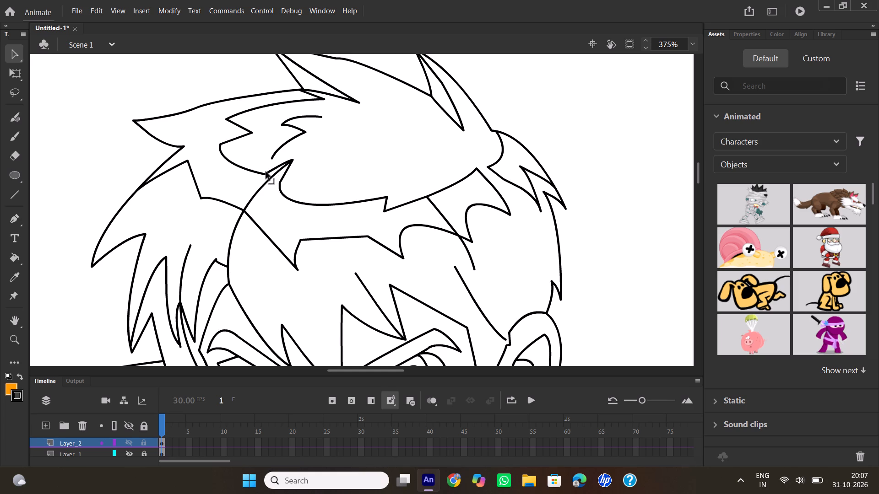
left_click_drag(265, 173, 277, 167)
left_click_drag(277, 167, 255, 167)
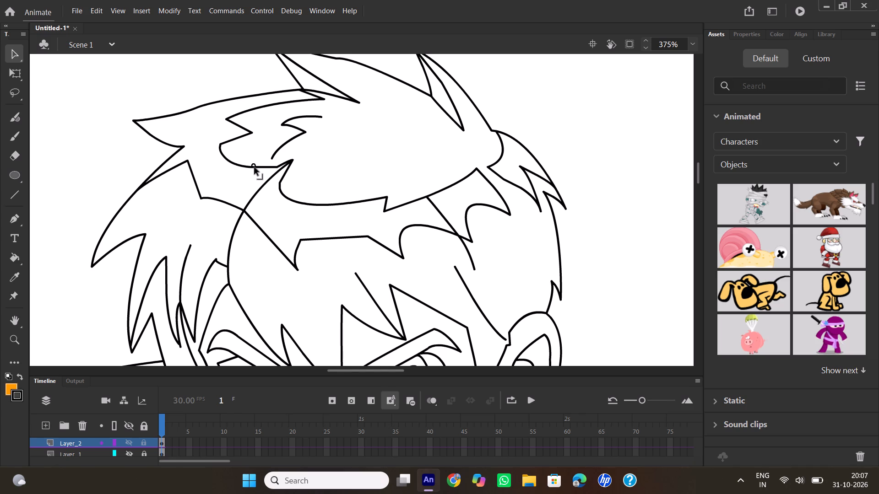
left_click_drag(255, 167, 252, 170)
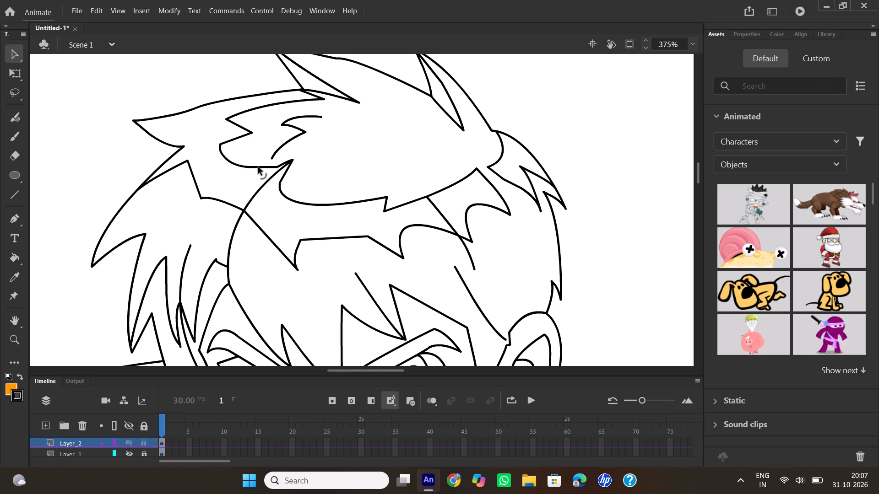
left_click(258, 167)
Bend the short connecting hair line beside the temple into a downward curve.
scroll(193, 186, "down", 1)
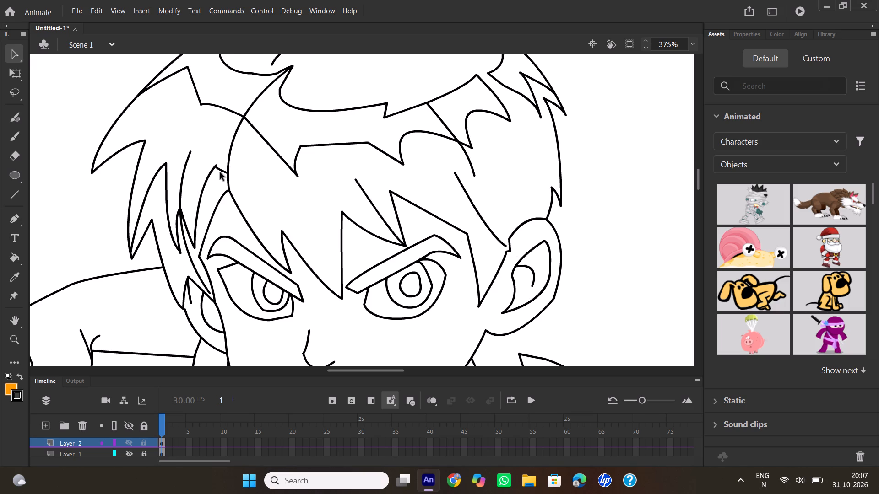
left_click_drag(223, 170, 217, 183)
Join the loose hair strand ends to the face outline beside the partly hidden ear and to the front corner of the other ear.
scroll(200, 254, "down", 1)
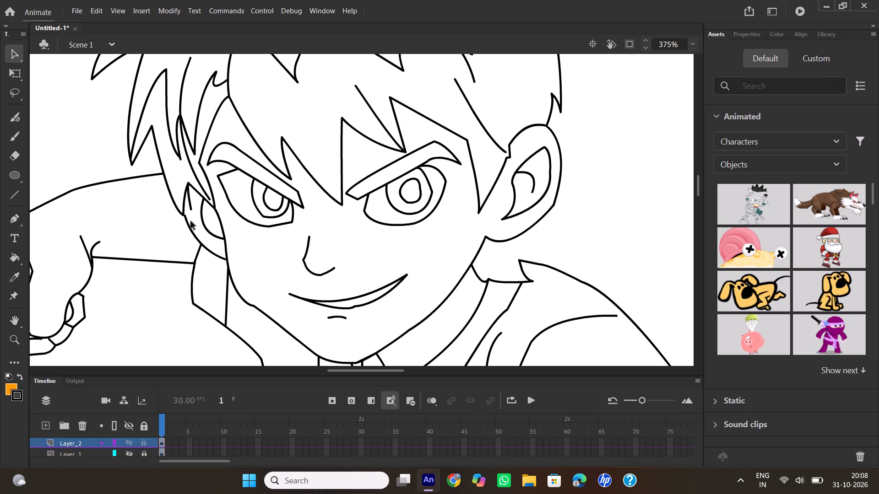
left_click(185, 218)
left_click(179, 156)
left_click_drag(211, 200, 213, 203)
left_click_drag(213, 203, 218, 209)
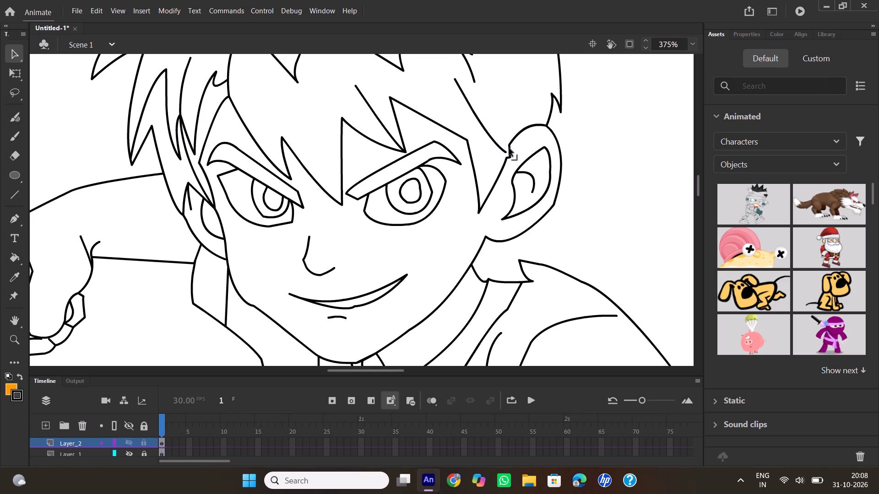
left_click_drag(504, 150, 510, 155)
Bend the straight segment of the hair contour across the middle of the forehead into an upward arch.
scroll(385, 98, "up", 1)
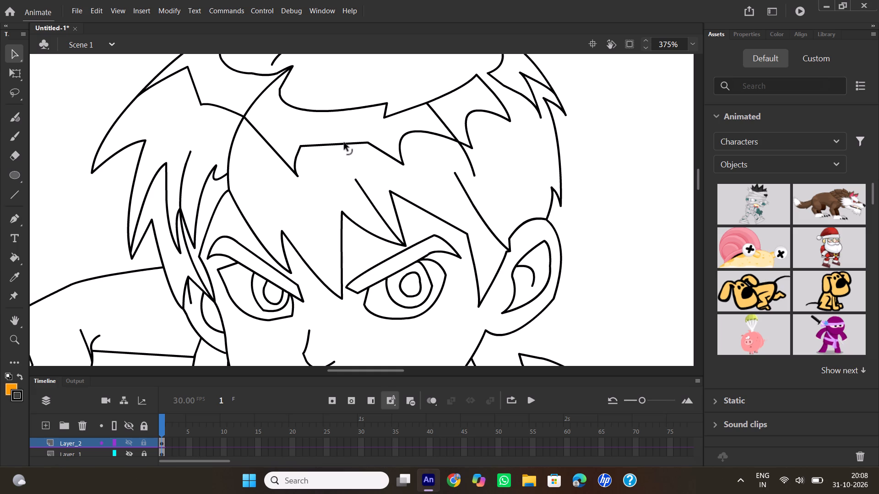
left_click_drag(344, 143, 349, 130)
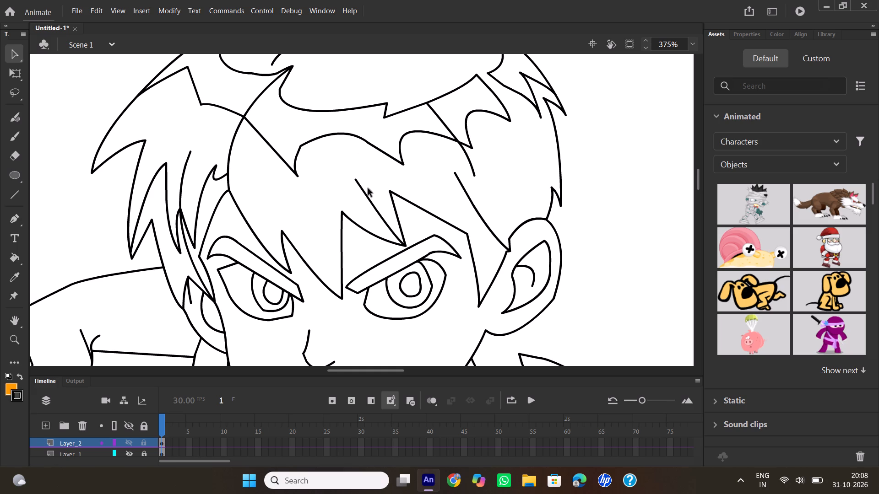
Reshape the central fringe strand into a smooth curve running down to the hair tip above the eyebrow.
left_click_drag(373, 202, 373, 206)
left_click_drag(378, 215, 378, 222)
left_click_drag(397, 242, 403, 241)
left_click(378, 213)
Deepen the curve of the short hair line beside the temple.
left_click(219, 178)
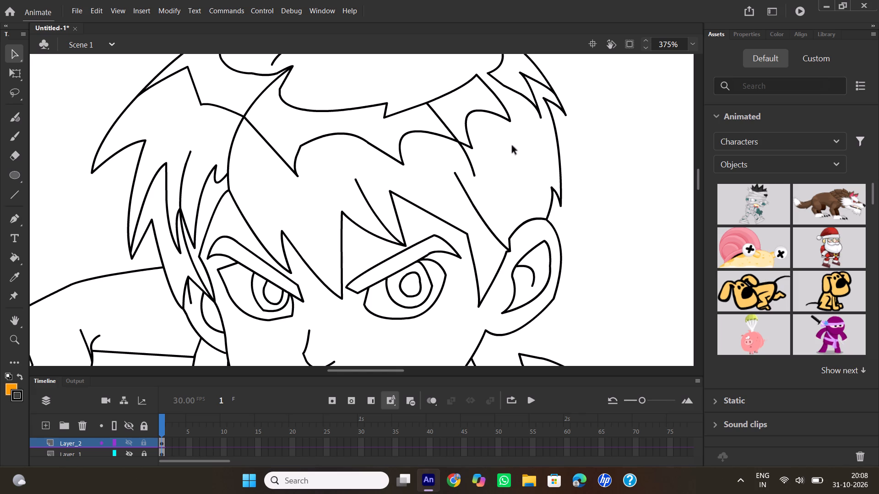
Smooth the kink in the lower line of the smiling mouth into an even curve.
scroll(489, 142, "up", 1)
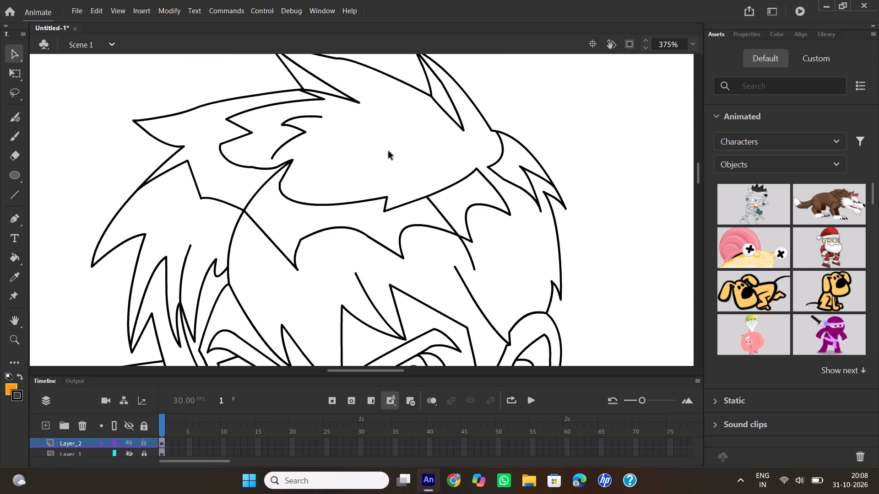
scroll(292, 175, "down", 1)
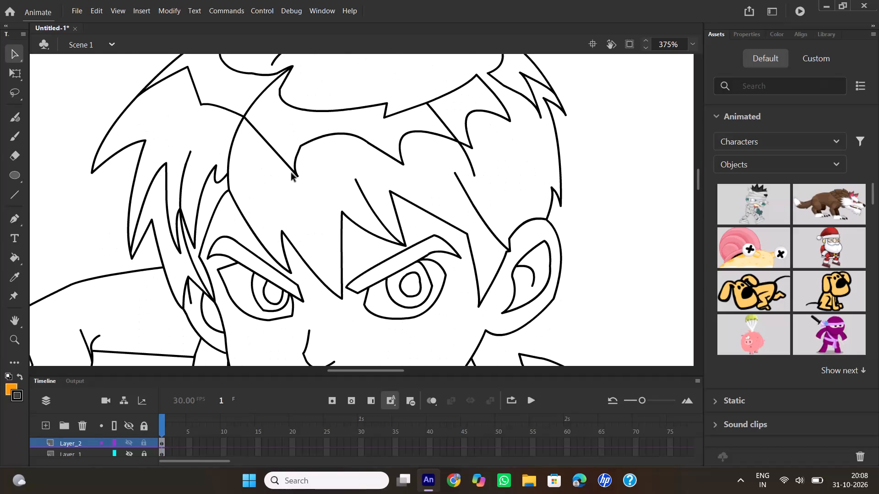
scroll(292, 173, "down", 1)
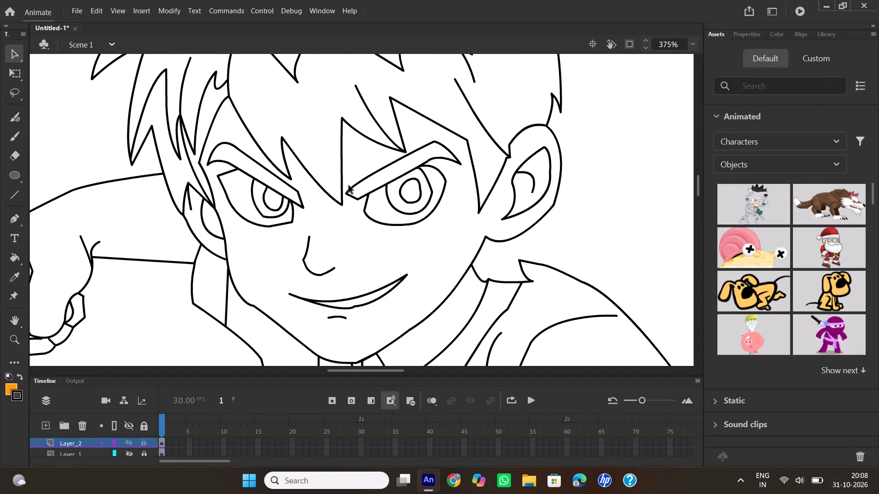
scroll(346, 188, "up", 2, "ctrl")
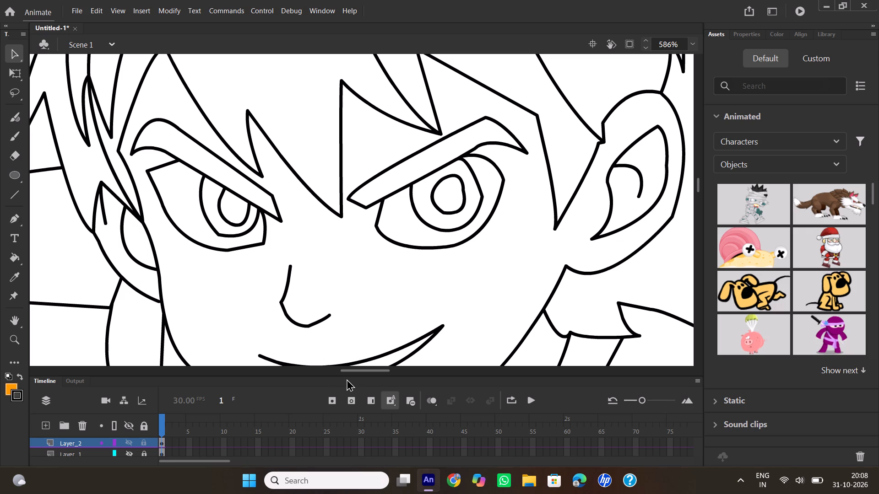
left_click_drag(359, 368, 358, 368)
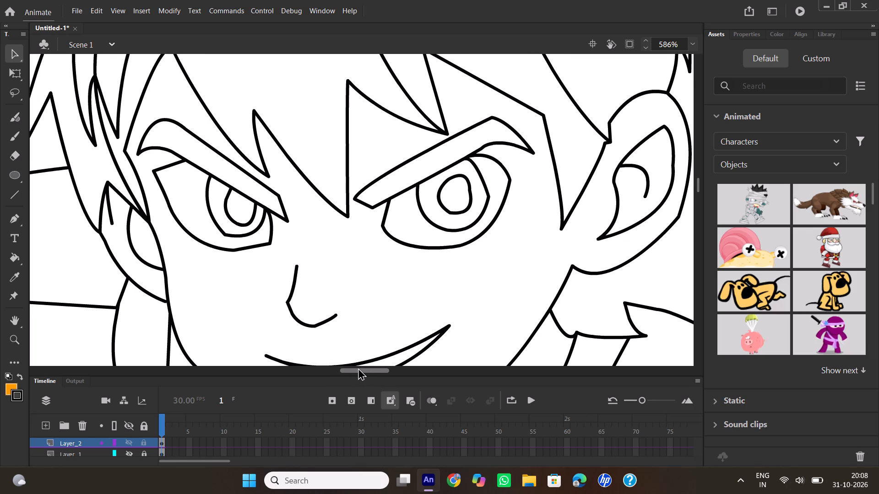
left_click_drag(358, 368, 348, 366)
scroll(364, 249, "down", 1)
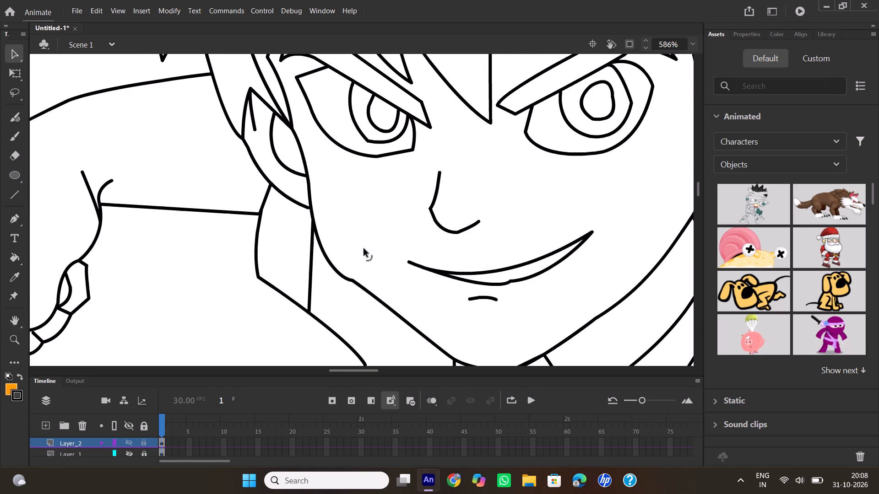
left_click(511, 282)
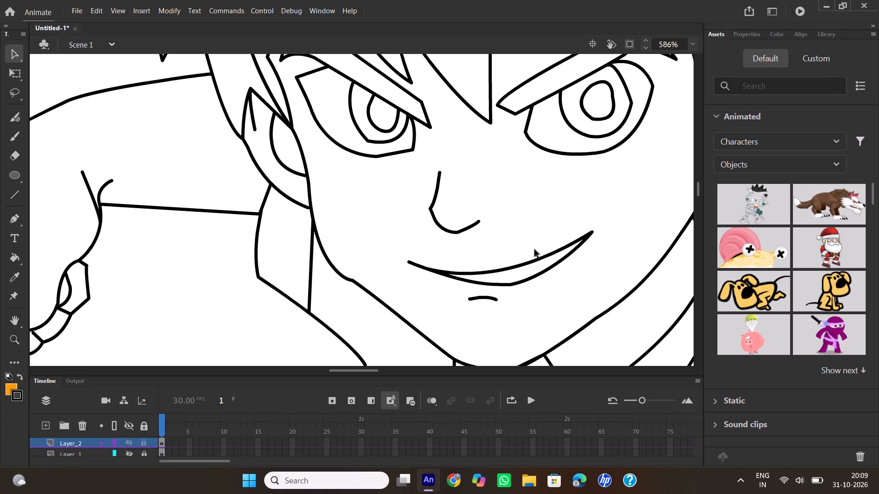
Adjust the thin finger line of the raised hand where it meets the rounded fingertip outline.
left_click_drag(331, 371, 316, 370)
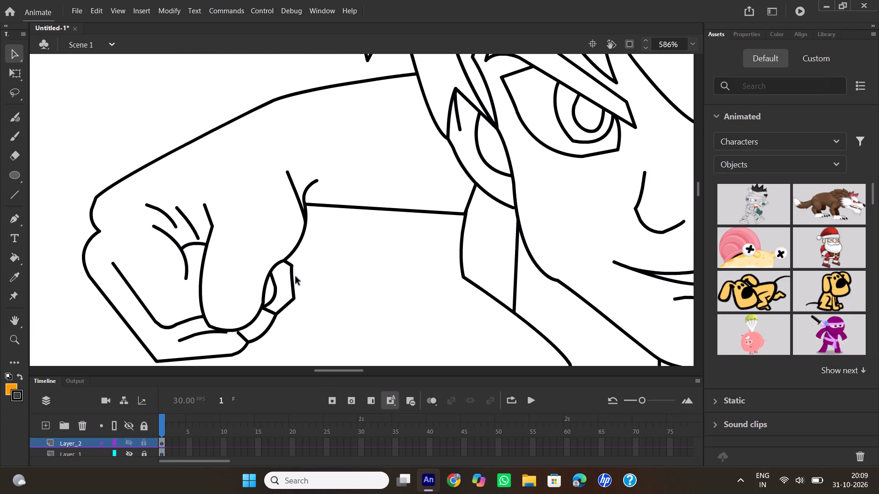
left_click(239, 335)
left_click_drag(228, 334, 227, 329)
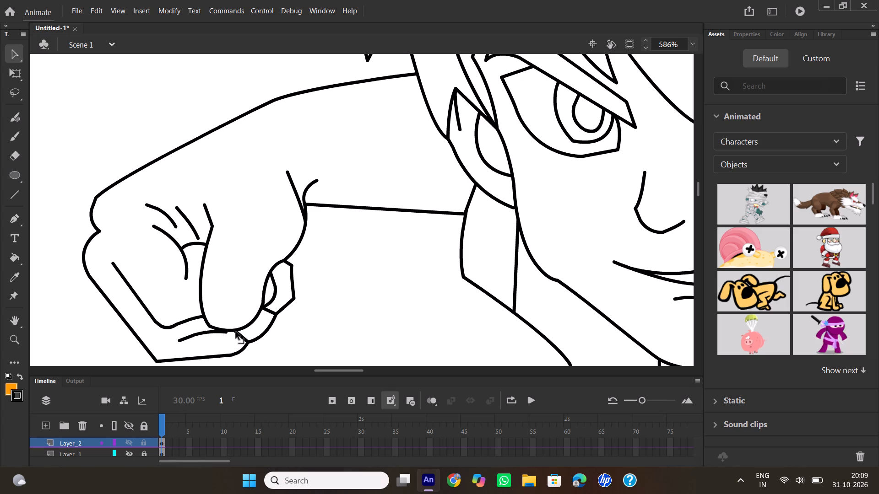
left_click(226, 333)
Smooth the corner in the jaw outline below the partly hidden ear into a continuous curve.
left_click_drag(359, 370, 374, 370)
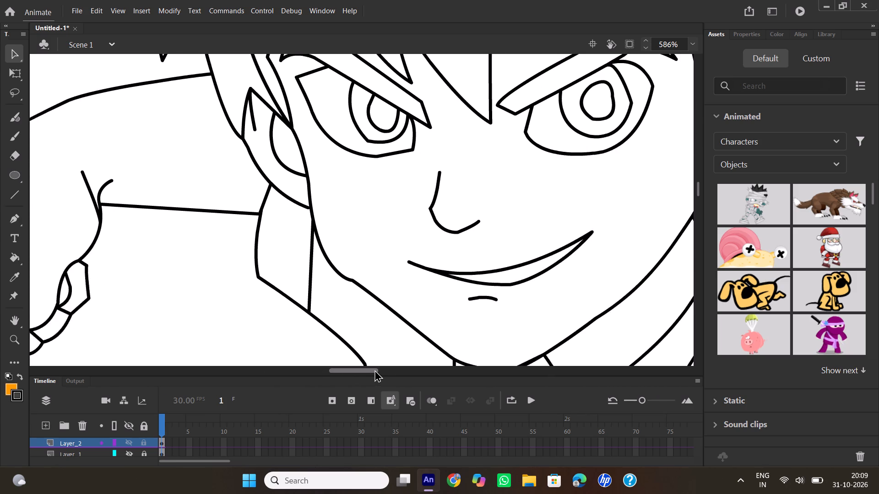
left_click_drag(374, 370, 379, 370)
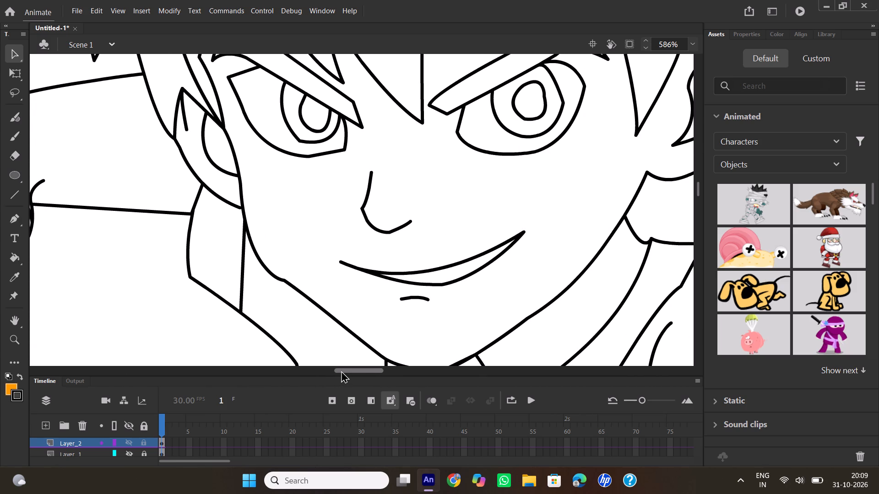
left_click_drag(341, 370, 345, 369)
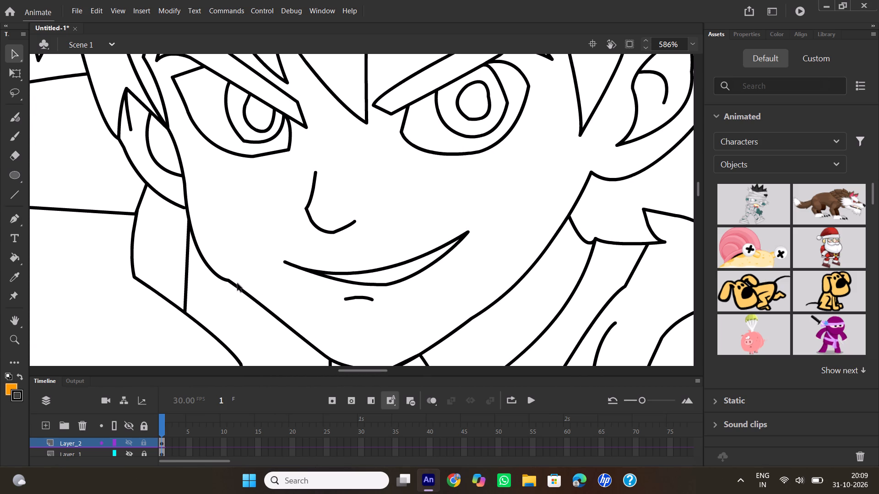
left_click_drag(229, 282, 234, 288)
Draw a slightly curved neck line with the Pen tool from the fully visible ear's lower edge to the pointed shoulder corner.
left_click_drag(354, 370, 364, 368)
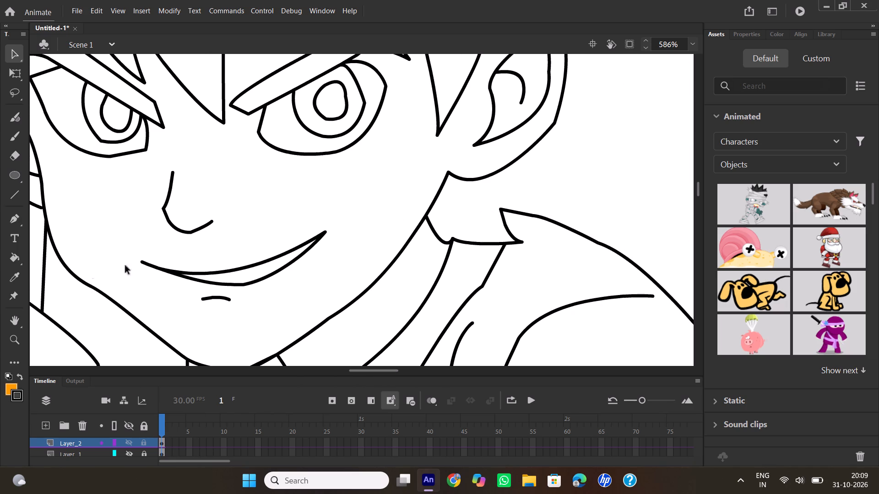
left_click(12, 217)
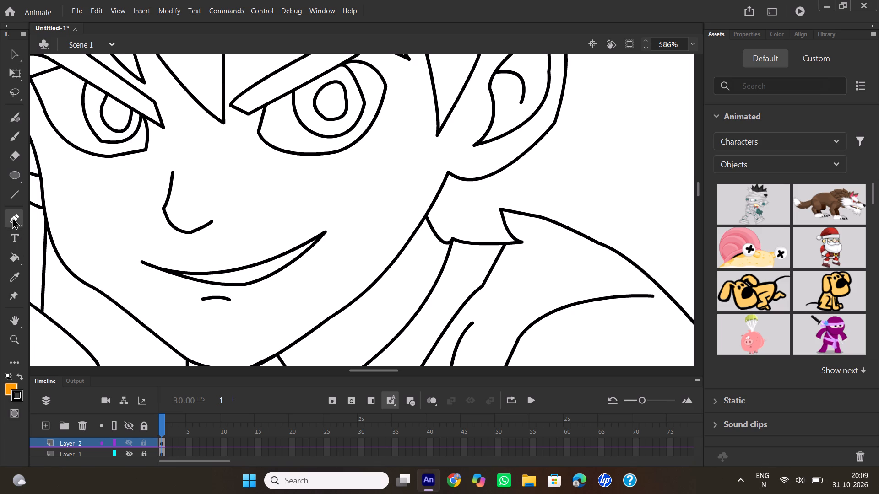
left_click(498, 172)
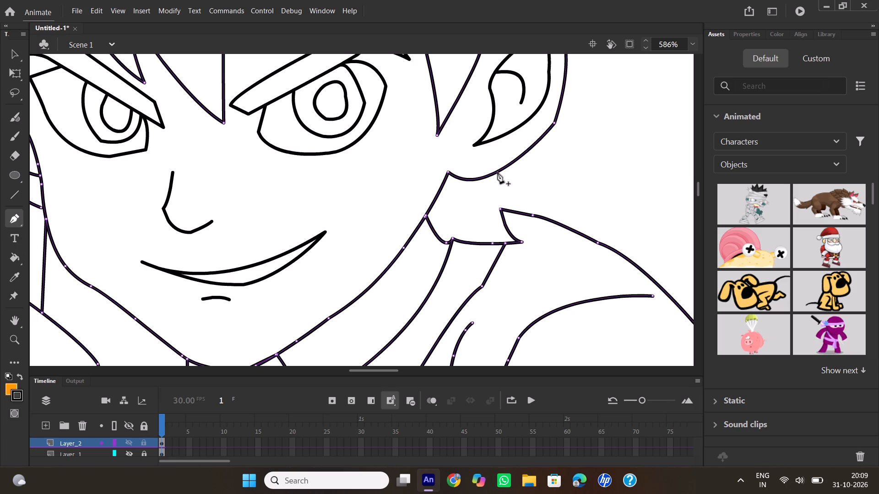
left_click(498, 172)
left_click_drag(502, 211, 508, 220)
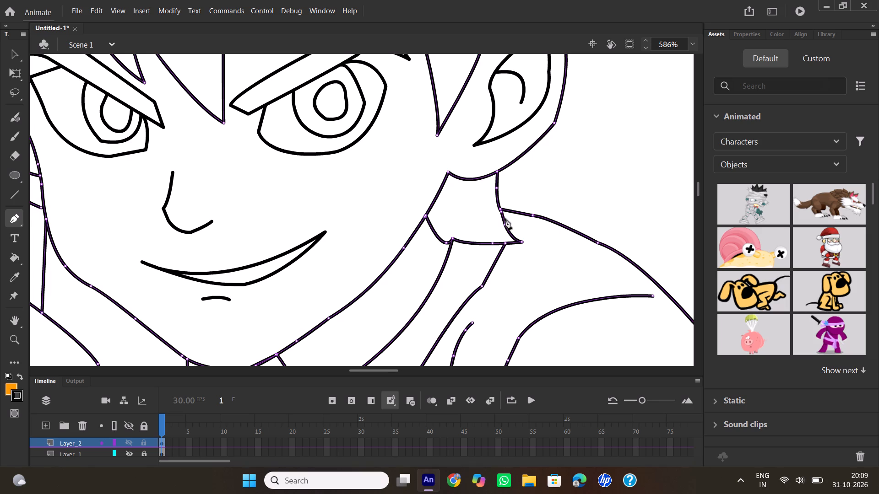
double_click(501, 212)
Bow the bottom edge of the neck shape below the ear downward and straighten the kink in the line beneath it.
left_click(10, 55)
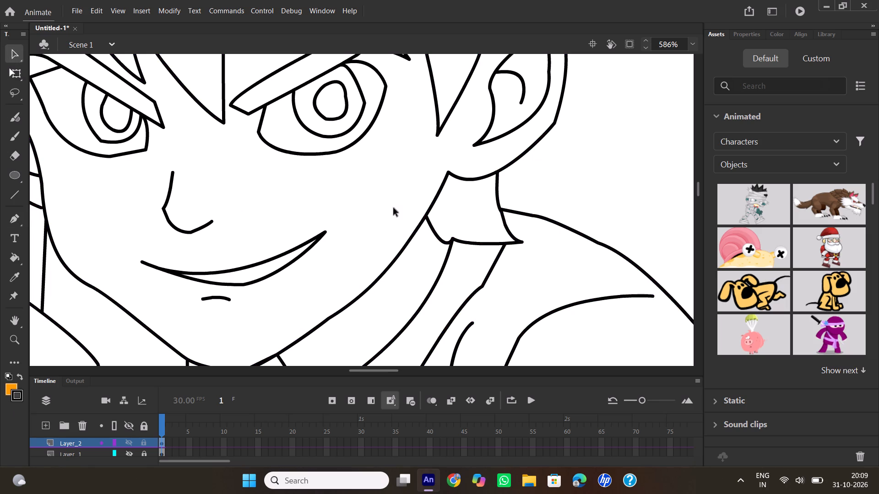
left_click_drag(477, 245, 480, 253)
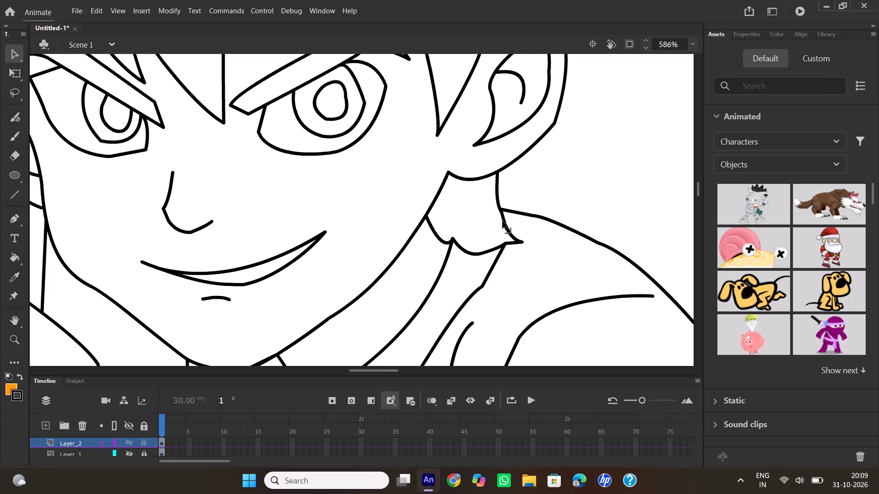
scroll(503, 221, "down", 1)
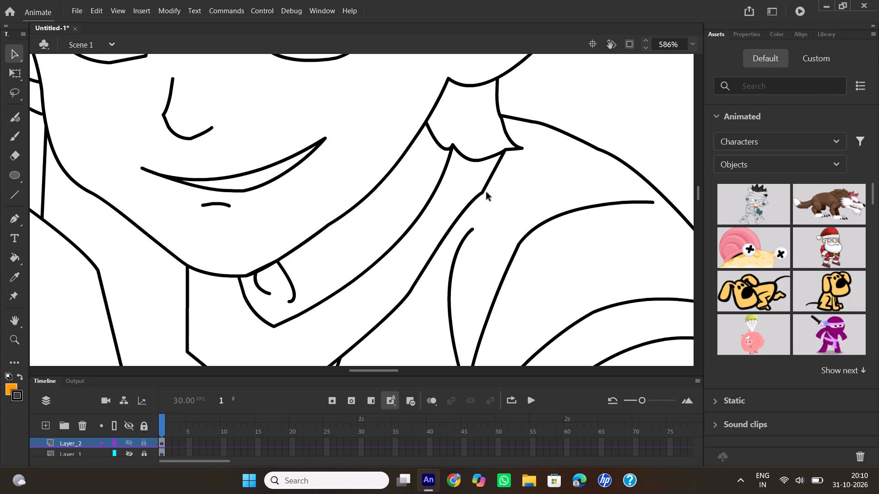
left_click_drag(484, 193, 484, 188)
Round the outer small line under the chin into a fuller arc and adjust the inner short curve beside it.
left_click_drag(361, 371, 354, 371)
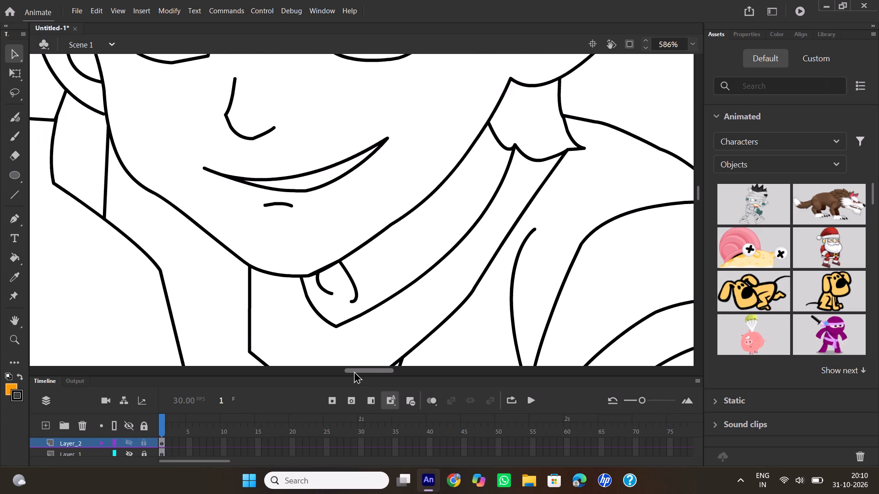
left_click_drag(354, 371, 351, 371)
left_click_drag(428, 281, 427, 273)
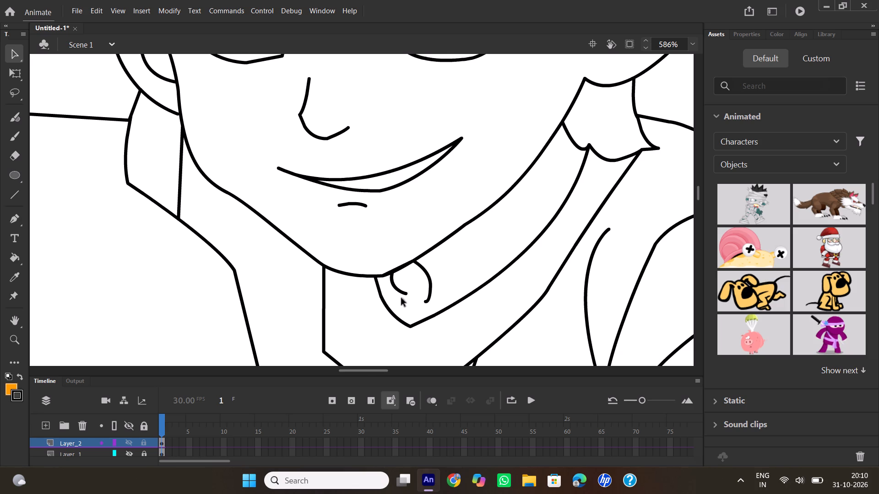
left_click(392, 281)
Bow the straight vertical line below the chin outward and curve the slanted edge leading to the lower V-shaped point.
scroll(316, 286, "down", 1)
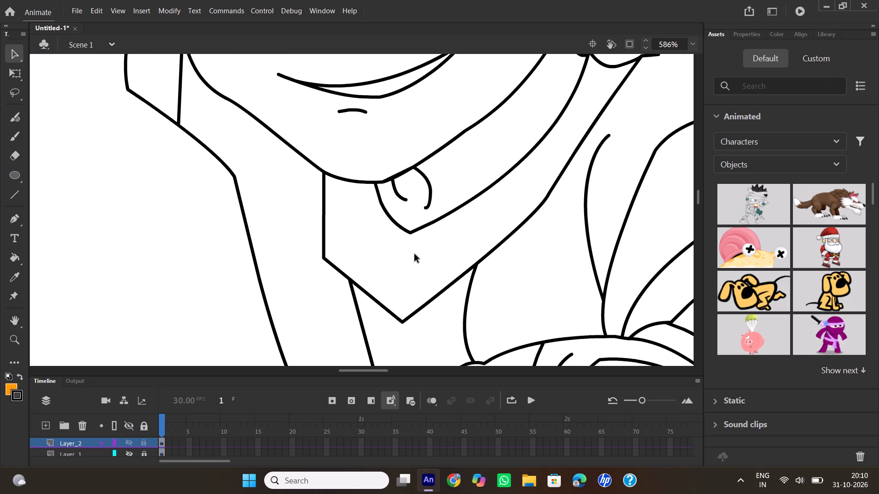
left_click_drag(326, 213, 320, 210)
left_click_drag(367, 295, 368, 306)
left_click_drag(363, 290, 360, 298)
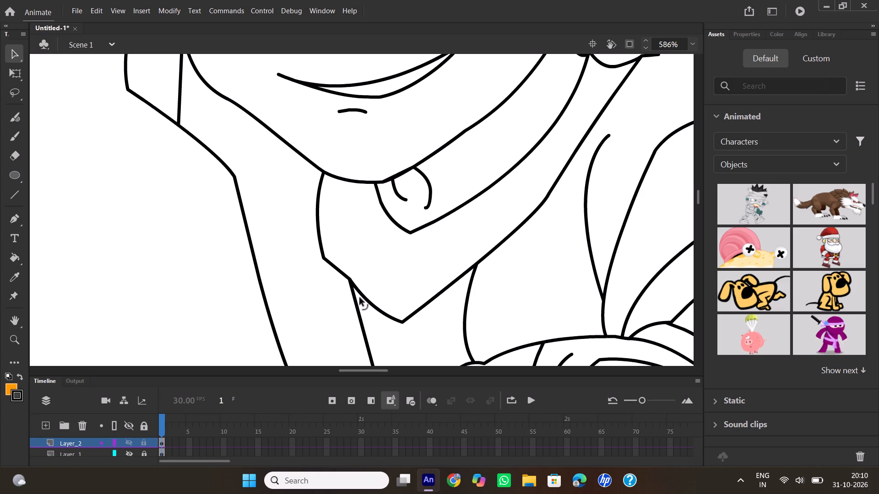
left_click_drag(360, 298, 361, 298)
Bend the uppermost short knuckle line on the front fist into a small arch.
scroll(511, 277, "down", 1)
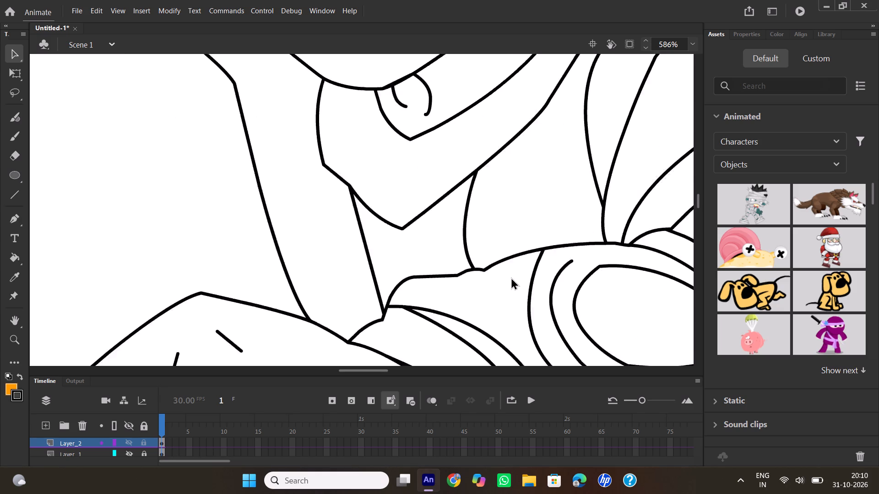
scroll(511, 277, "down", 1)
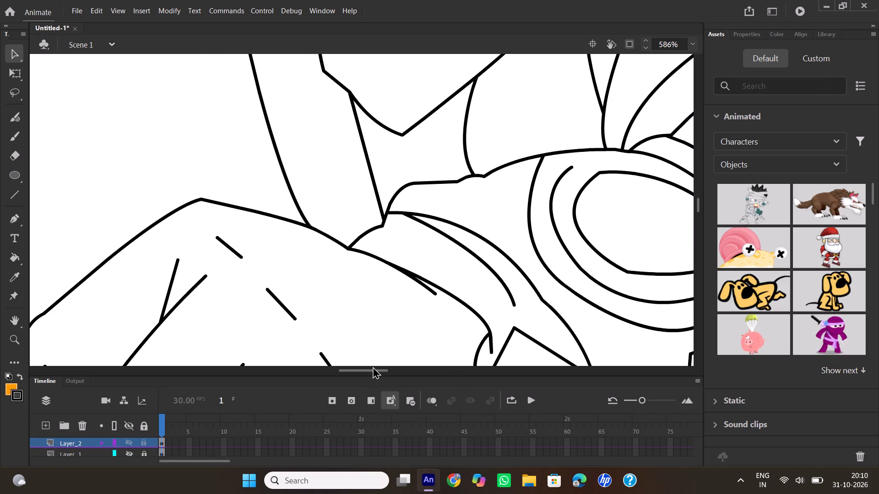
scroll(324, 350, "down", 1, "ctrl")
scroll(311, 266, "down", 1, "ctrl")
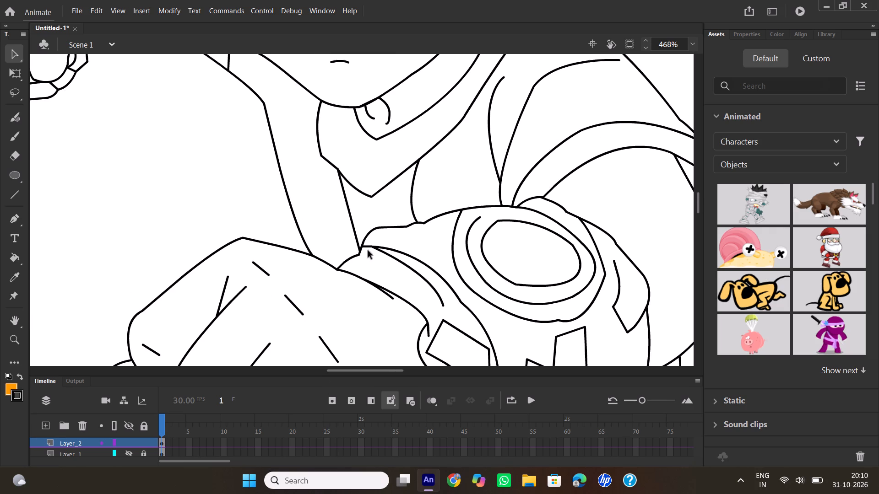
scroll(369, 248, "down", 2)
scroll(282, 235, "up", 3)
scroll(268, 233, "down", 3)
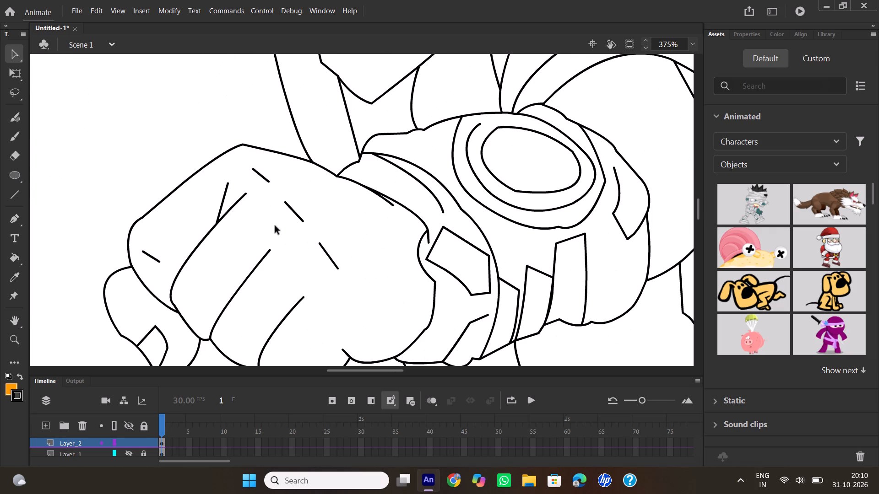
scroll(251, 211, "up", 1, "ctrl")
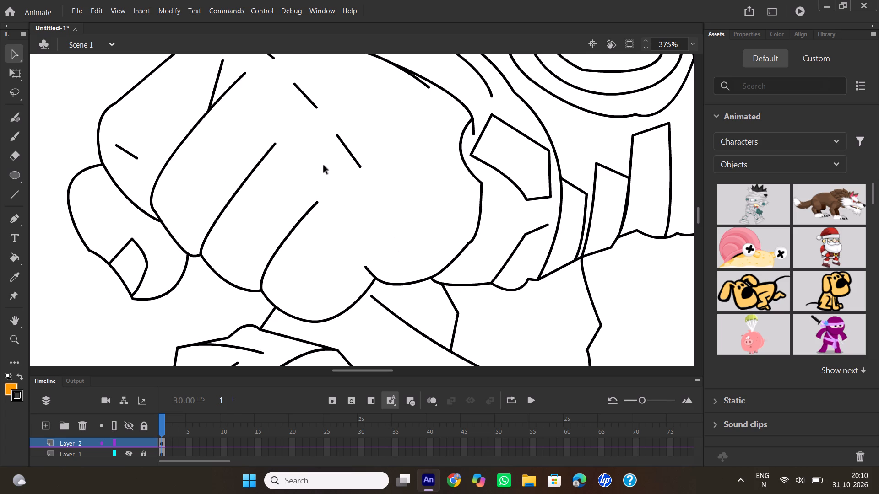
scroll(324, 166, "up", 1)
left_click(266, 145)
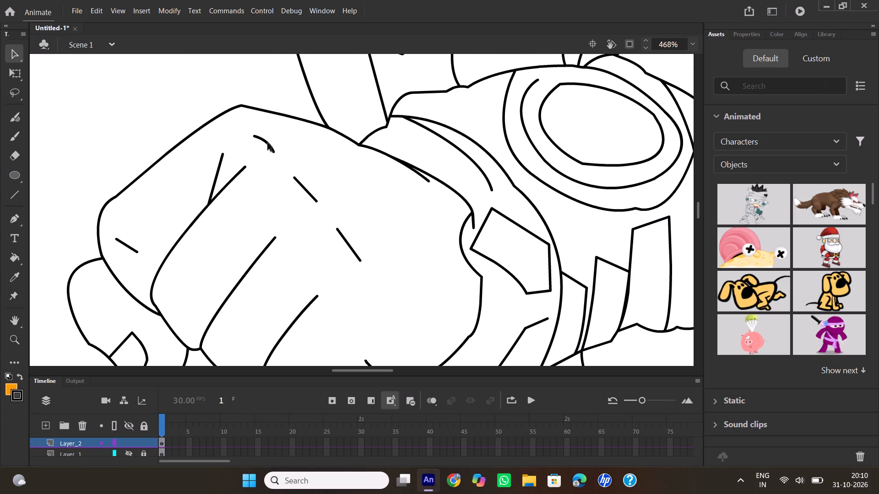
Bend the three remaining short knuckle lines on the front fist into small arches and curve the slanted crease that meets the finger line.
left_click_drag(309, 194, 316, 190)
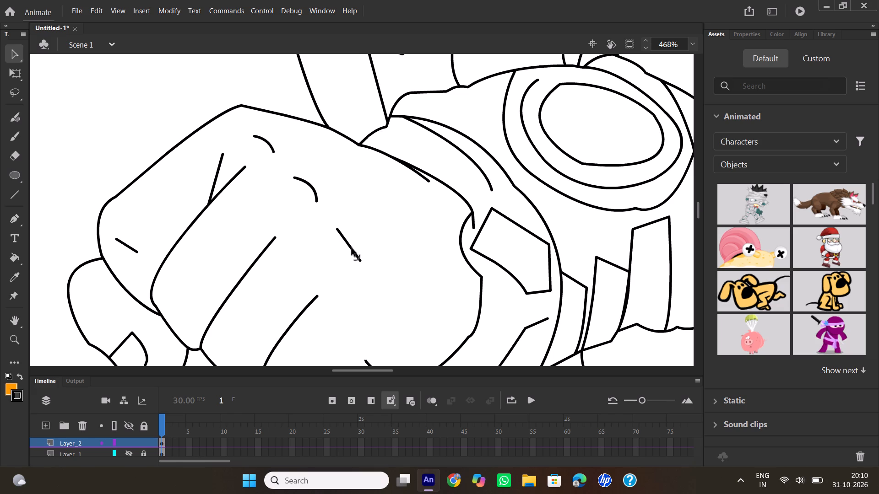
left_click_drag(352, 248, 358, 246)
left_click(128, 247)
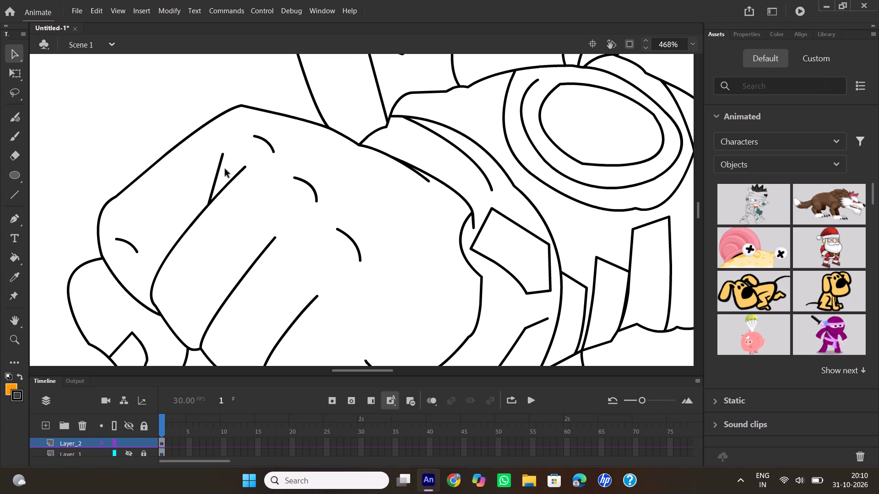
left_click_drag(220, 170, 224, 172)
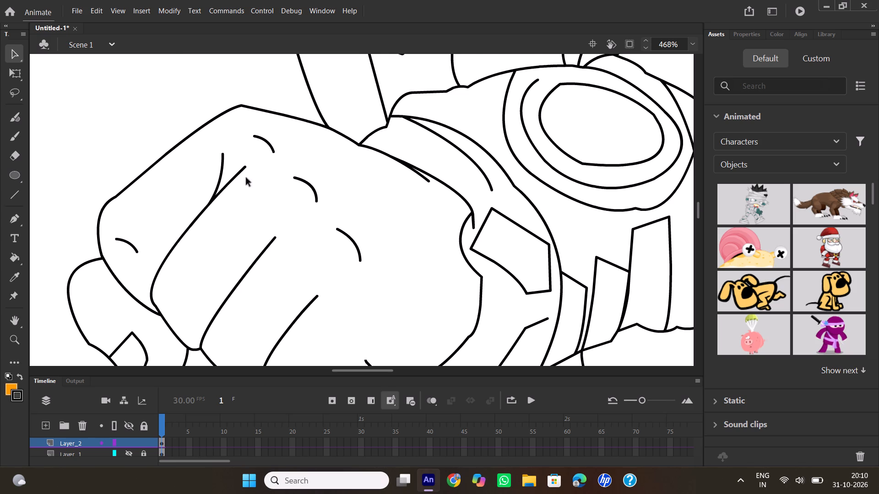
Smooth the corner on the outer edge of the front fist's thumb, just before the nail.
scroll(256, 185, "down", 1)
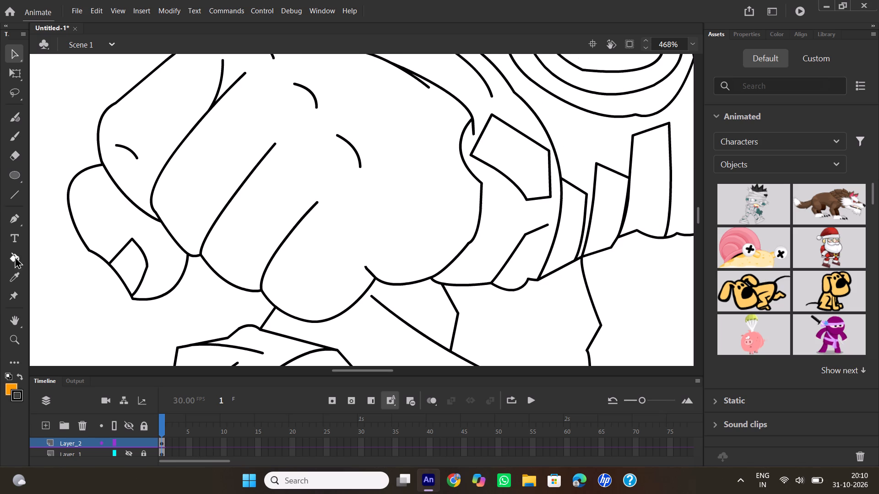
left_click_drag(89, 250, 90, 243)
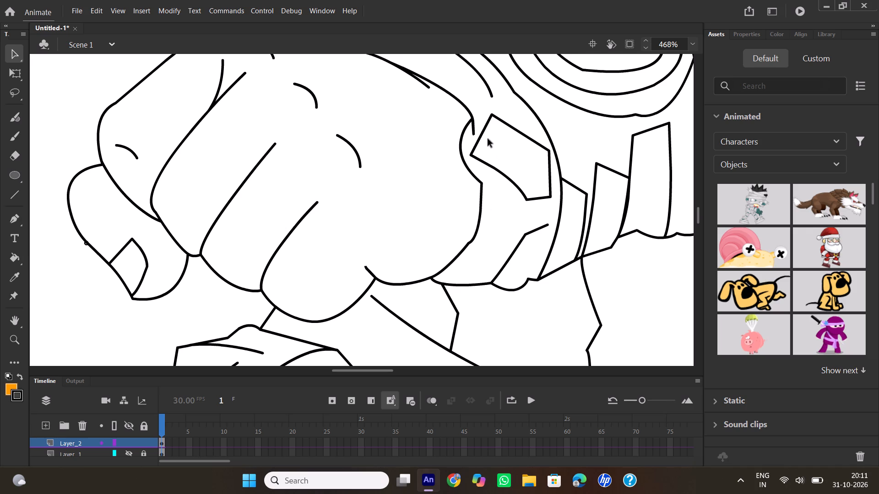
Bend the loose line end on the back of the fist downward and join the inner cuff curve's start to the cuff edge.
scroll(486, 138, "up", 1)
left_click_drag(429, 183, 429, 183)
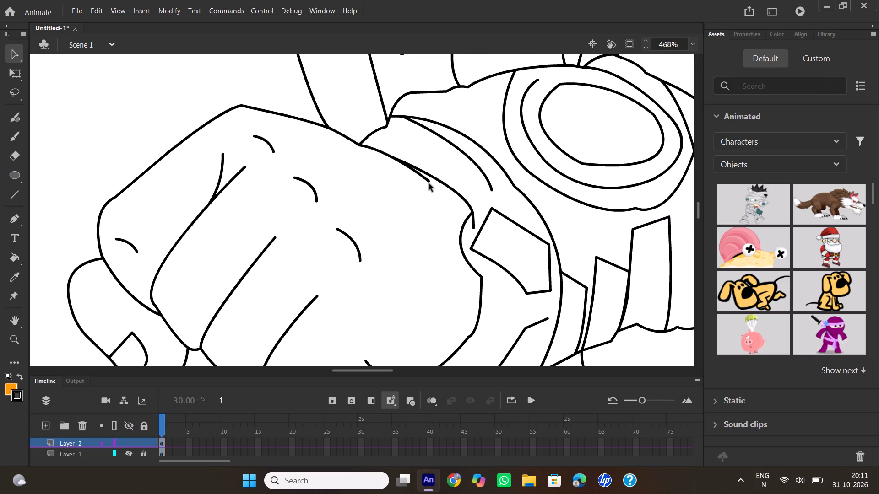
left_click_drag(429, 183, 433, 192)
left_click(404, 228)
left_click_drag(426, 179, 433, 194)
left_click(405, 118)
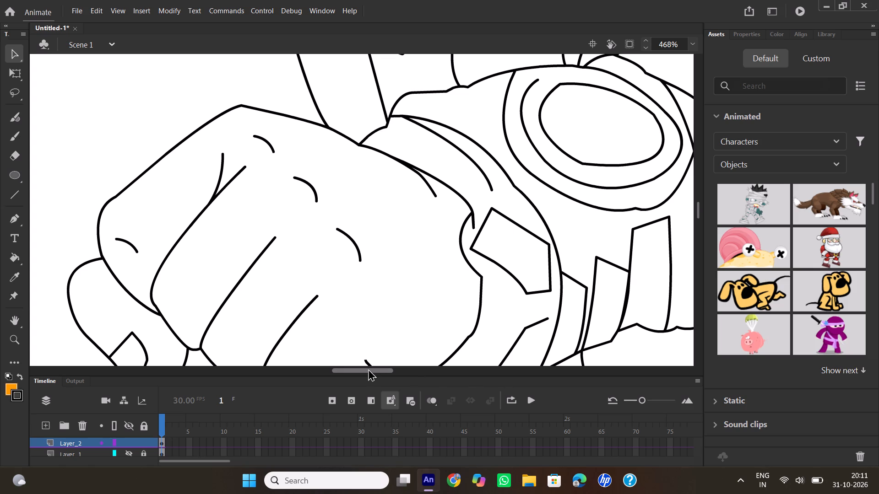
Join the open end of the middle ring around the wrist's oval to the outer outline and round the connecting segment.
left_click_drag(368, 369, 384, 367)
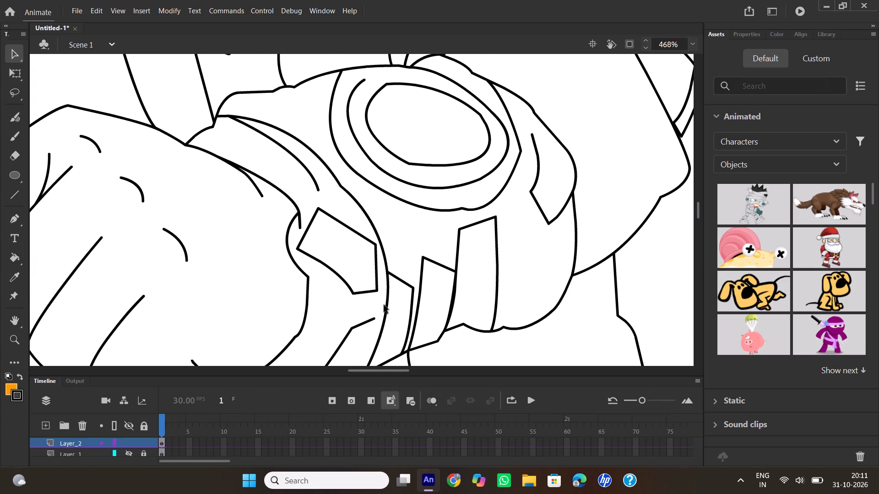
scroll(439, 170, "down", 1, "ctrl")
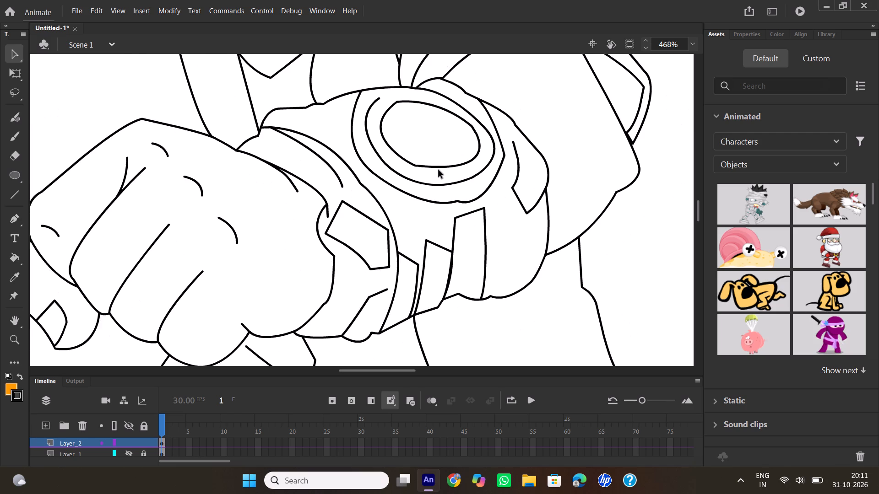
scroll(439, 173, "up", 1)
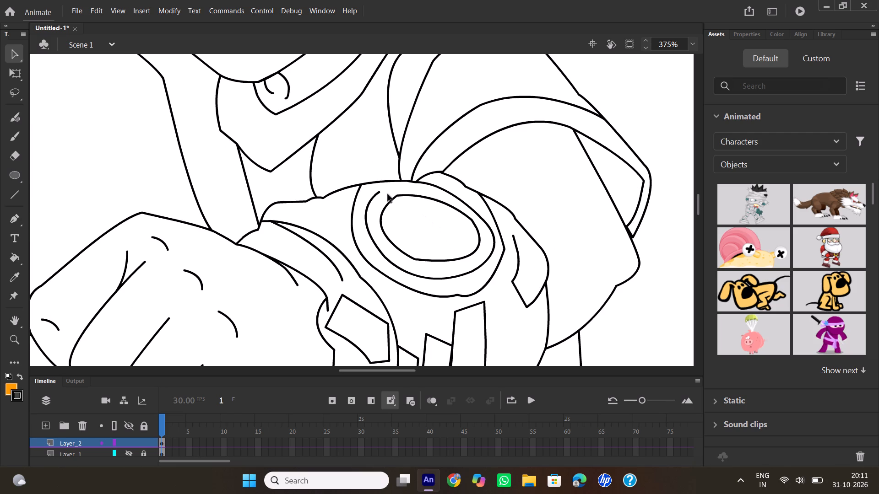
left_click_drag(379, 192, 390, 185)
left_click_drag(390, 185, 396, 185)
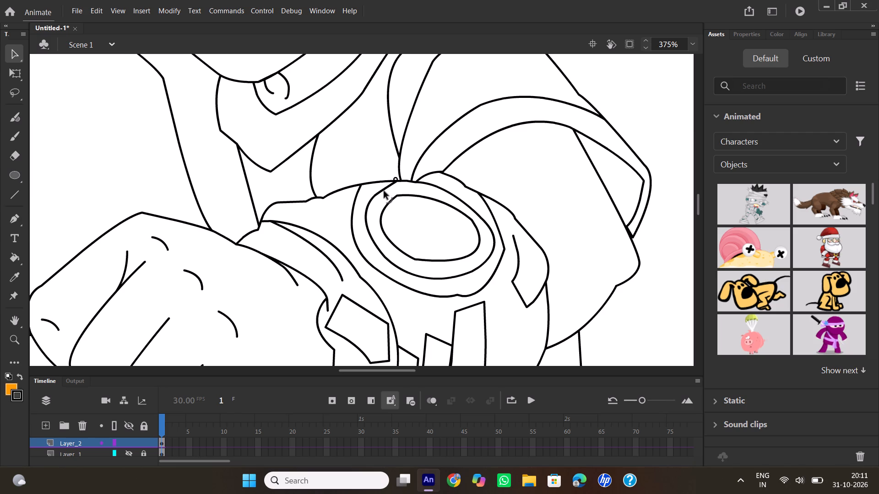
left_click(384, 189)
Reshape the four-cornered patch on the cuff beside the fist: lengthen its lower corners and bow its top, outer and bottom edges.
scroll(364, 238, "down", 1)
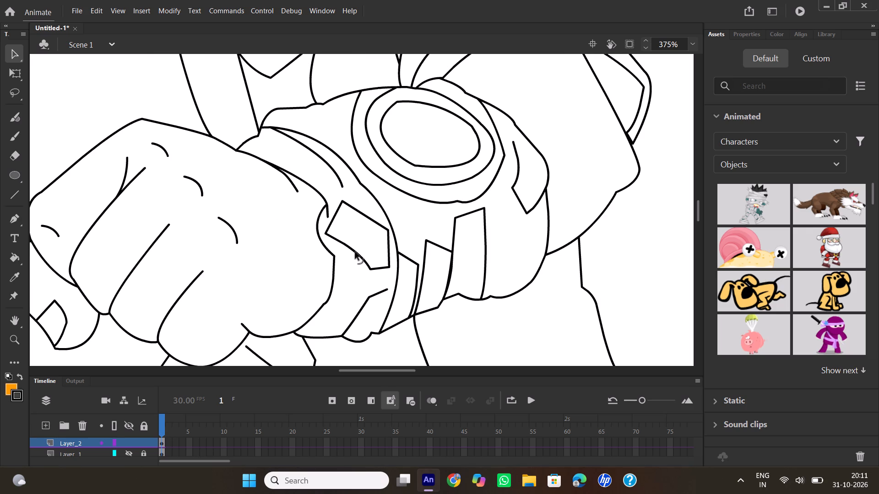
left_click_drag(369, 270, 368, 279)
left_click_drag(368, 279, 366, 283)
left_click_drag(364, 216, 361, 200)
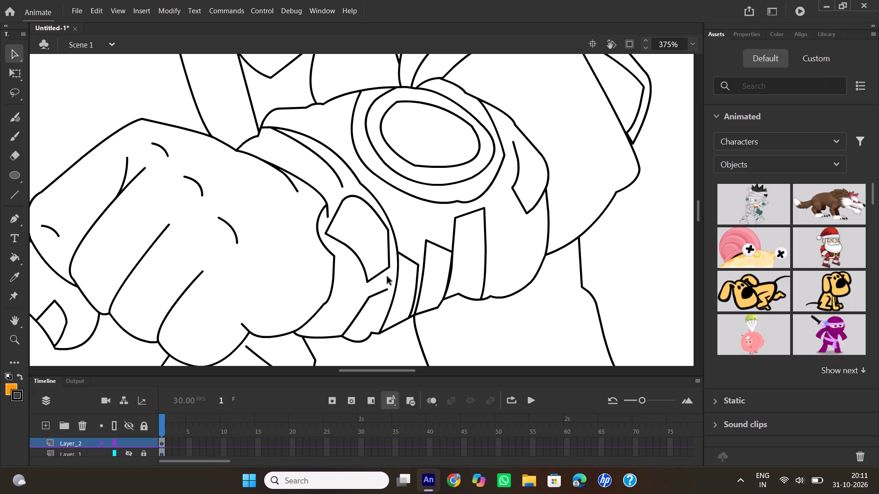
left_click_drag(387, 268, 393, 271)
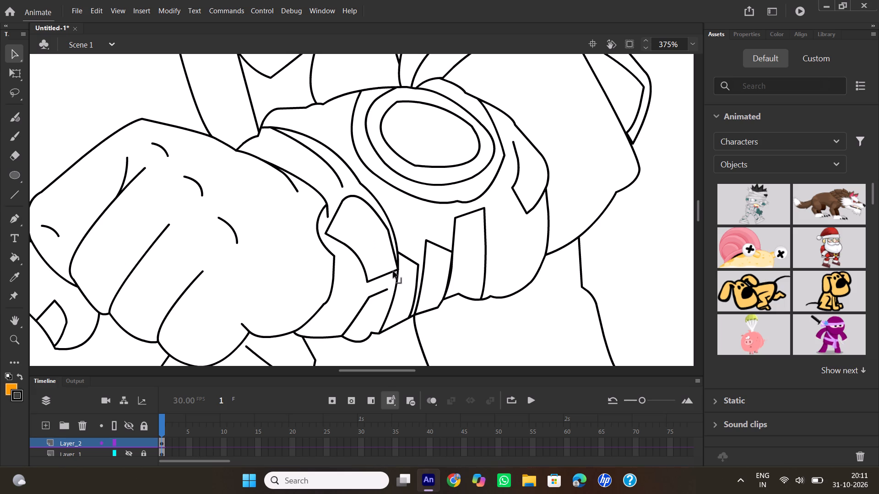
left_click_drag(393, 271, 390, 272)
left_click_drag(387, 257, 392, 263)
left_click_drag(381, 276, 383, 284)
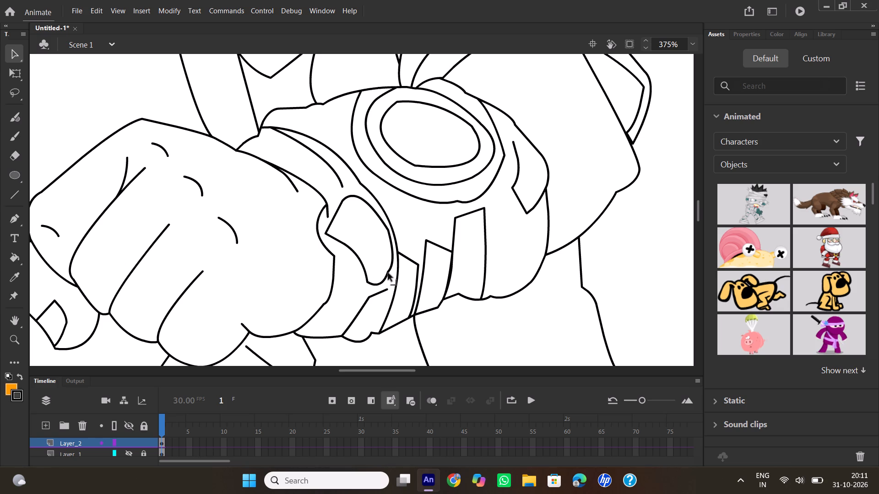
left_click(388, 273)
Delete the doubled line pieces between the tallest wristband strip and the strip next to it.
left_click(450, 278)
key("Delete")
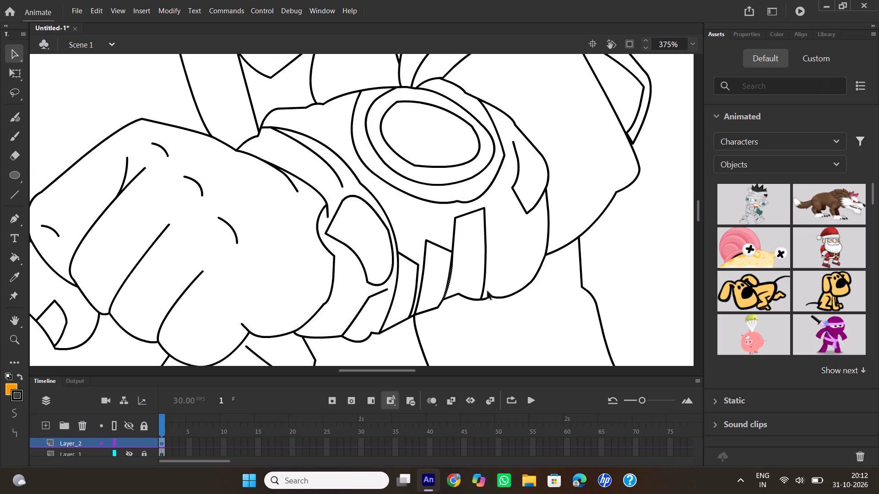
left_click(452, 267)
key("Delete")
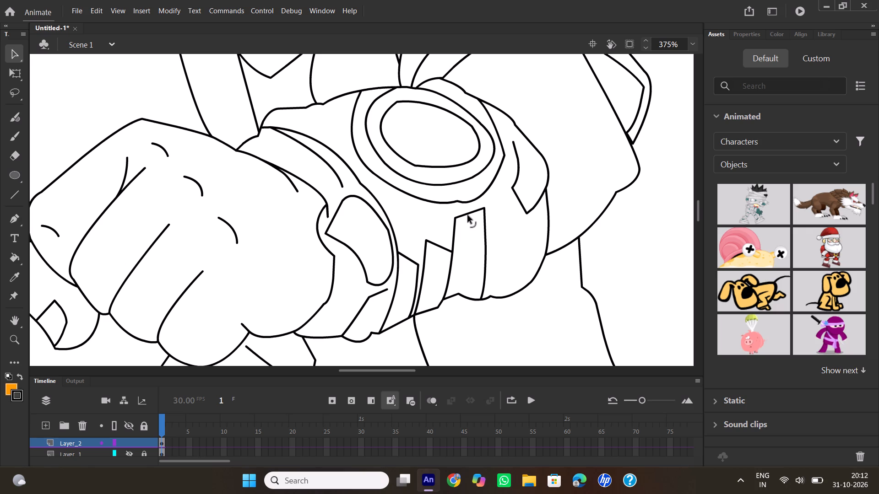
Round the top edge of the tallest wristband strip and adjust its outer long edge.
left_click_drag(468, 215, 466, 211)
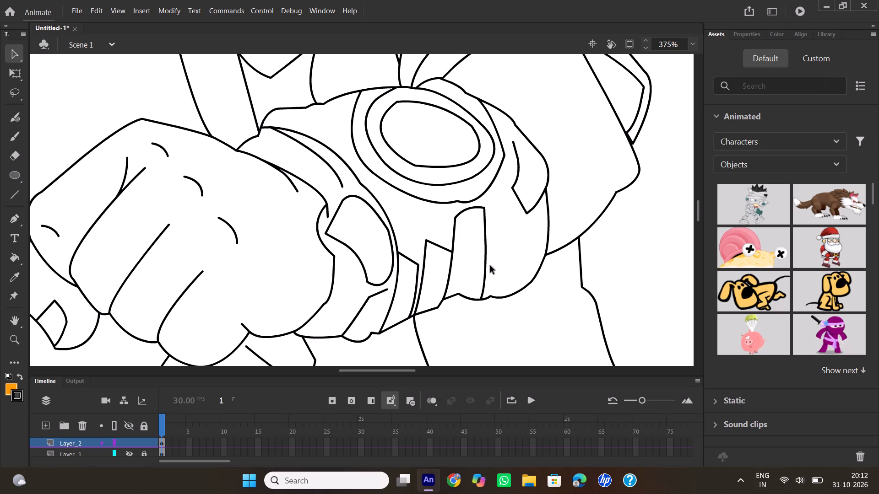
left_click(486, 262)
left_click_drag(485, 245, 492, 246)
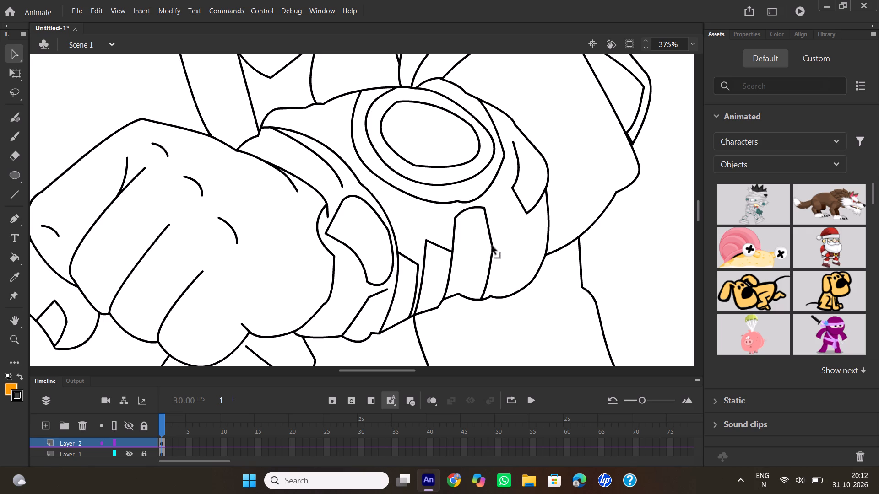
left_click_drag(492, 246, 490, 244)
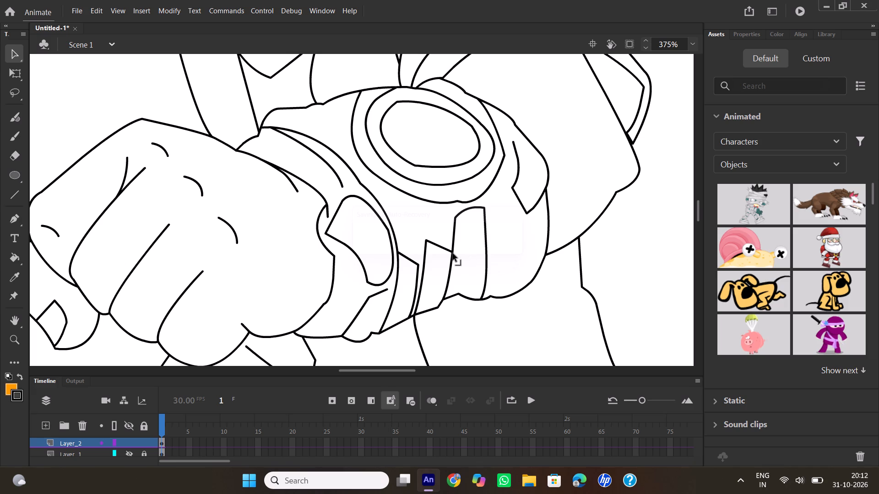
Extend the middle wristband strip's top corner to the tallest strip's edge and bow its top into an arch.
left_click_drag(453, 253, 458, 256)
left_click_drag(458, 256, 457, 256)
left_click_drag(440, 247, 444, 230)
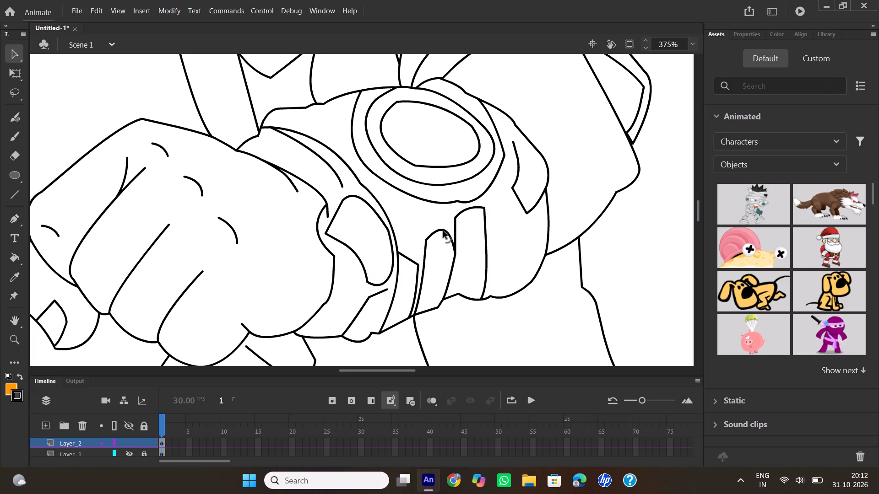
Join the shortest wristband strip's top corner to the middle strip, delete its leftover side edge, and arch its top.
left_click_drag(417, 263, 422, 263)
left_click(417, 282)
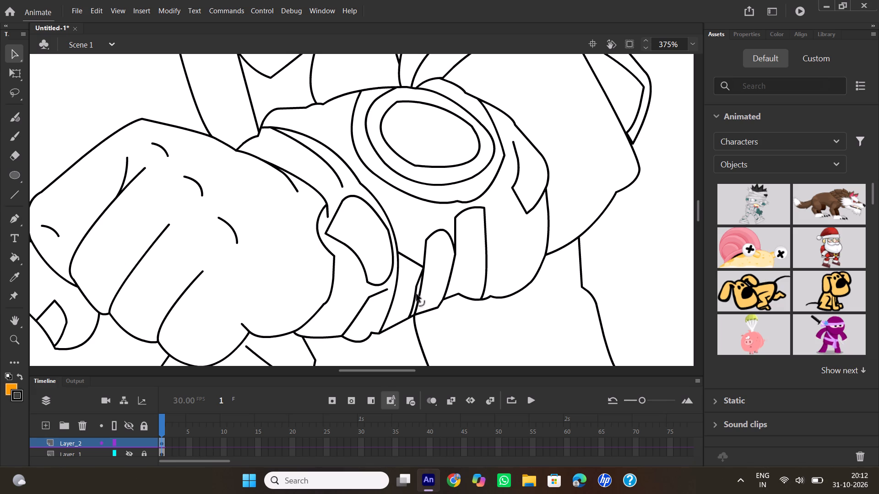
key("Delete")
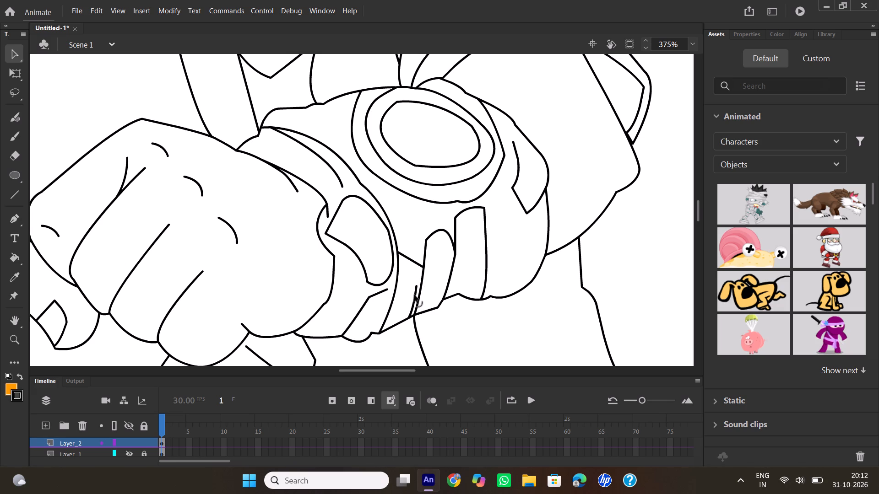
left_click(414, 295)
key("Delete")
left_click_drag(414, 260, 422, 247)
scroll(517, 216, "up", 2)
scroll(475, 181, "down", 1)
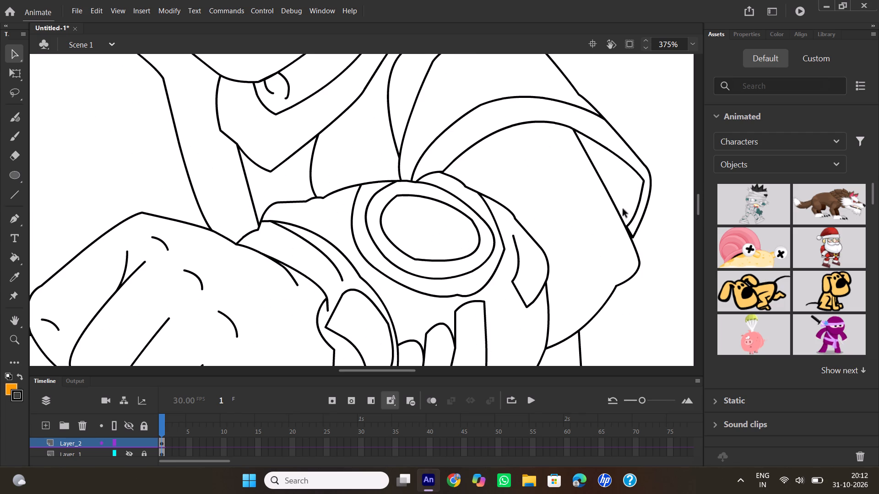
Delete the leftover line piece at the curved band's lower tip and join the band's outer curve to the straight edge.
left_click(630, 232)
key("Delete")
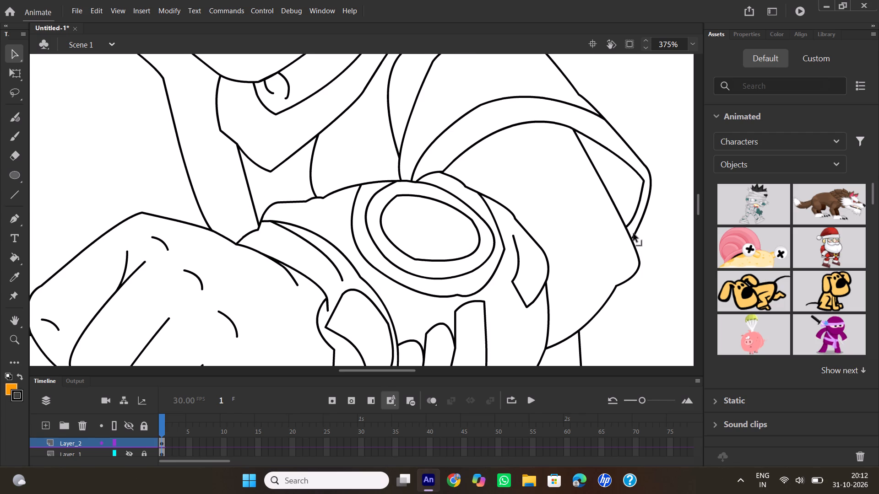
scroll(648, 235, "up", 3, "ctrl")
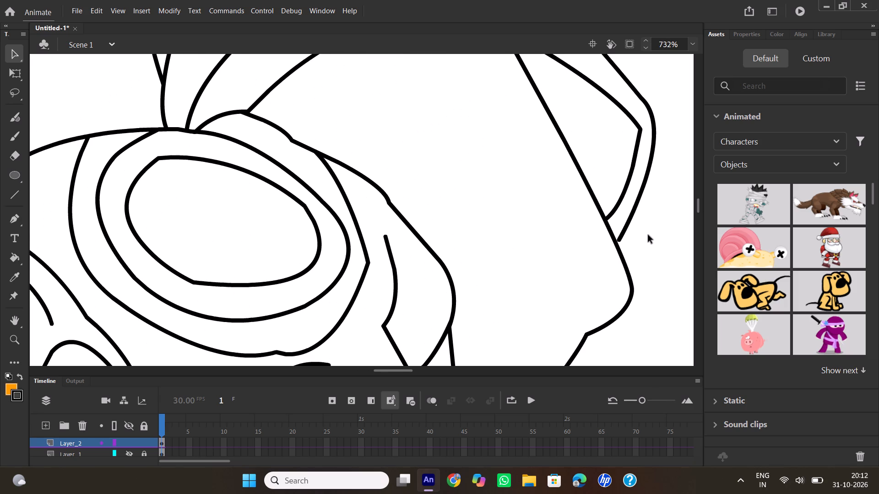
left_click(620, 242)
left_click(634, 245)
left_click_drag(619, 241, 615, 246)
Reposition the straight edge's top corner so it meets the curved band's inner arch smoothly.
scroll(639, 194, "up", 2)
left_click_drag(552, 240, 555, 231)
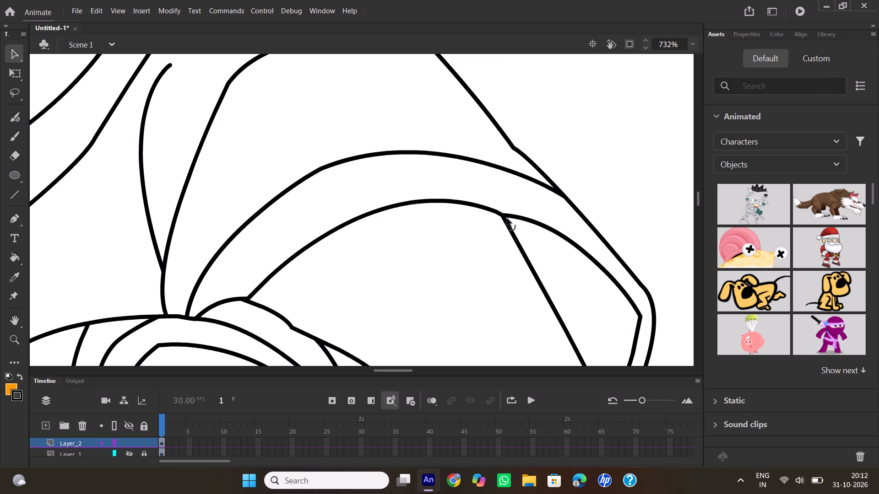
left_click(503, 217)
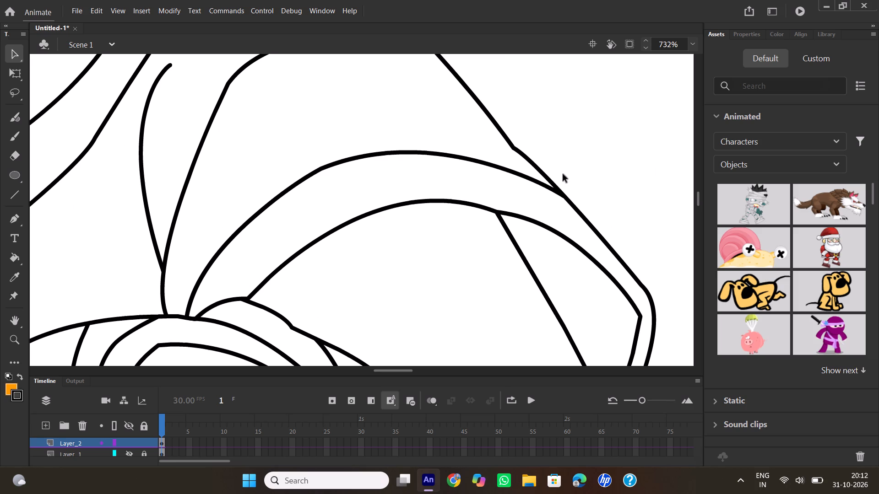
Extend the loose line beside the concentric ovals up to the outer contour and adjust its curve.
scroll(642, 199, "down", 1)
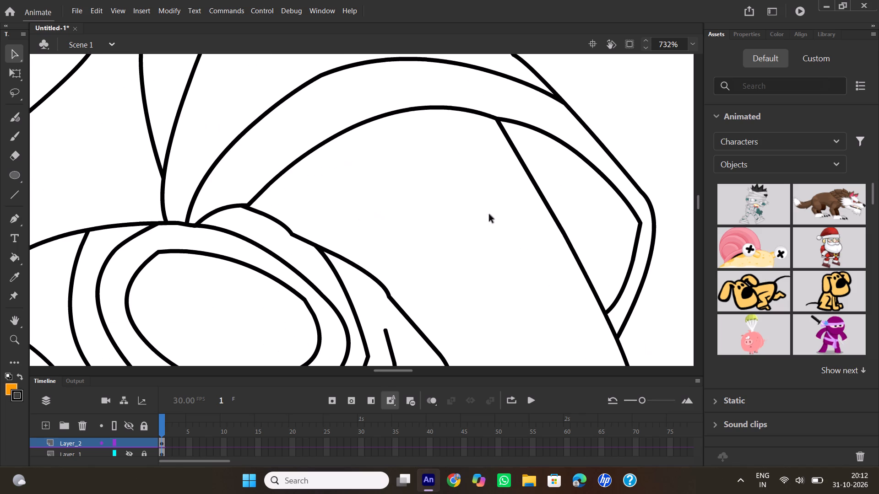
scroll(326, 239, "down", 1)
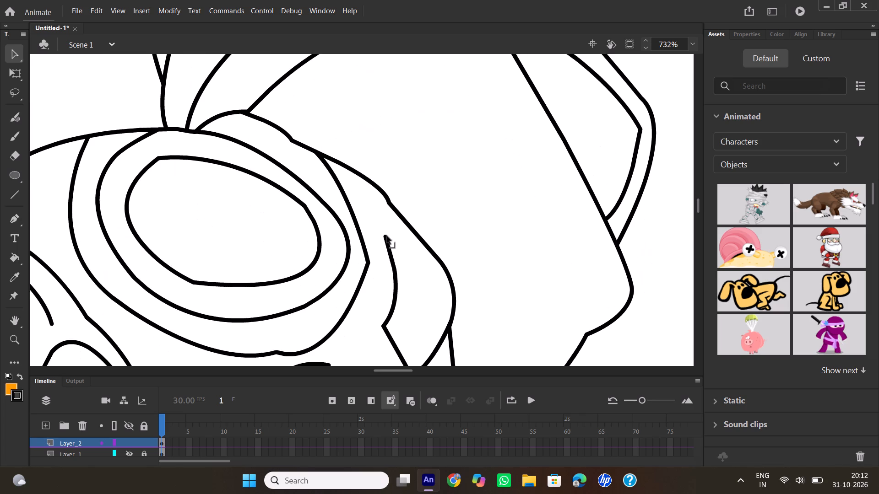
left_click_drag(387, 236, 367, 182)
left_click_drag(390, 254, 398, 256)
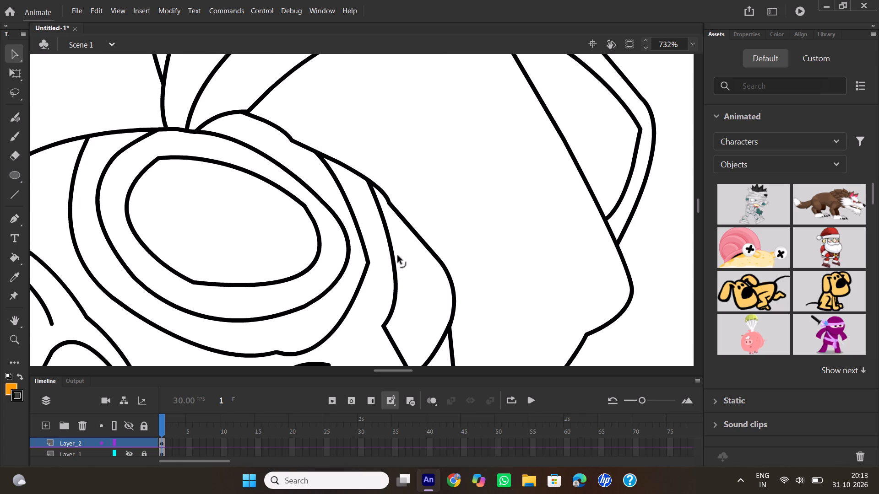
left_click_drag(398, 256, 399, 256)
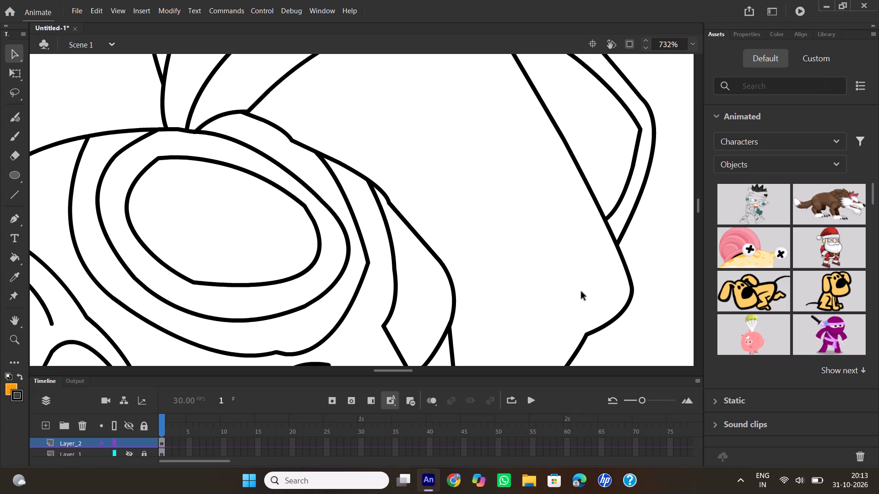
Reshape the upper curves of the middle and outer rings around the innermost oval into rounder arcs.
scroll(581, 291, "down", 2)
scroll(444, 209, "up", 1)
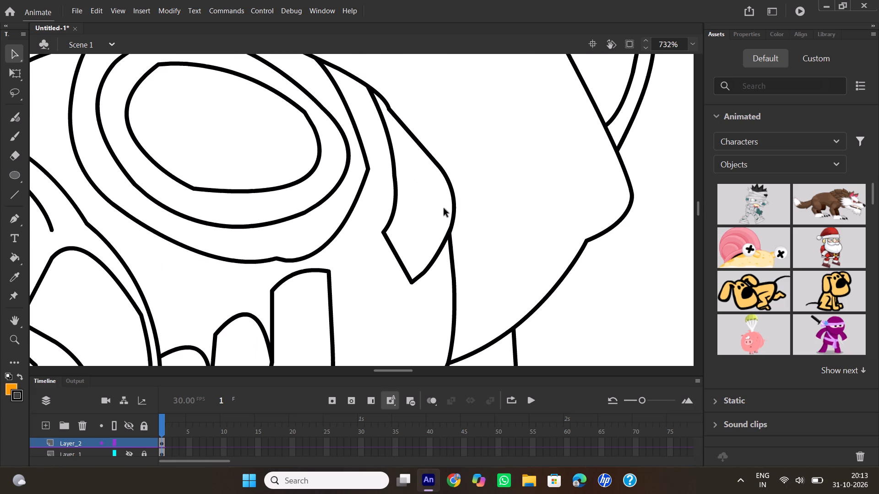
scroll(444, 209, "down", 2)
scroll(365, 226, "up", 2)
scroll(284, 197, "up", 1)
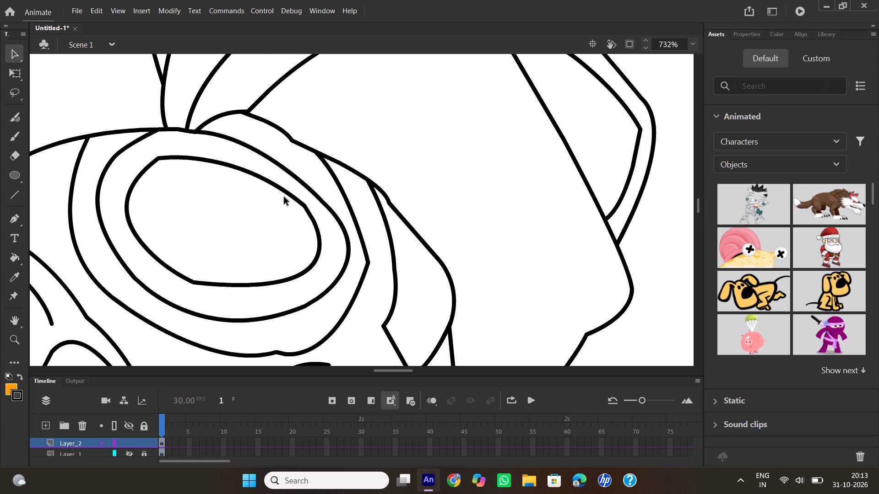
left_click_drag(306, 184, 313, 177)
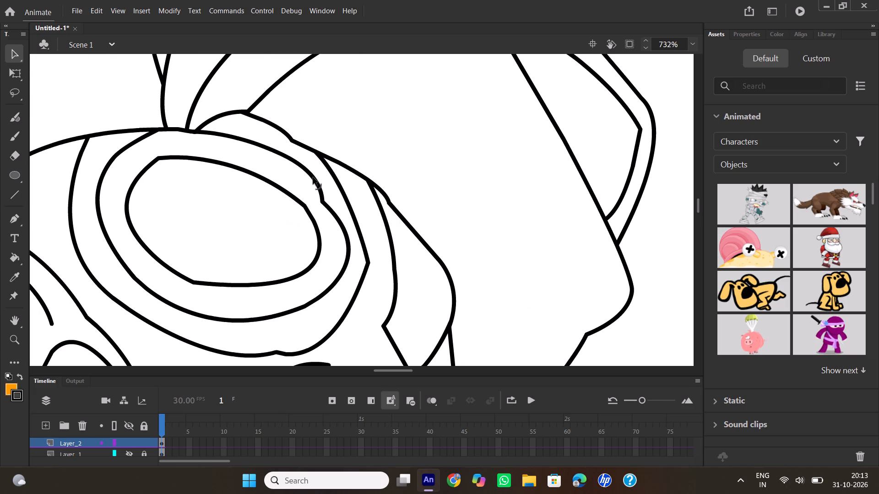
left_click_drag(313, 177, 311, 179)
left_click_drag(322, 203, 326, 201)
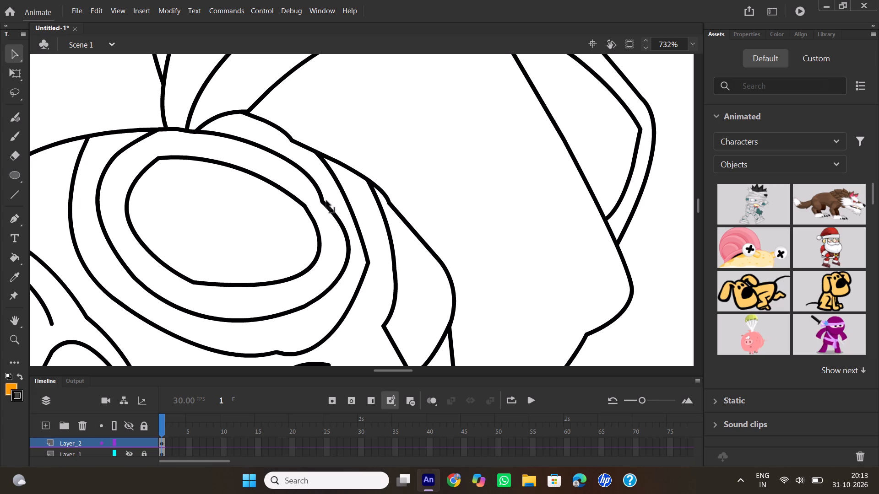
left_click_drag(326, 201, 328, 199)
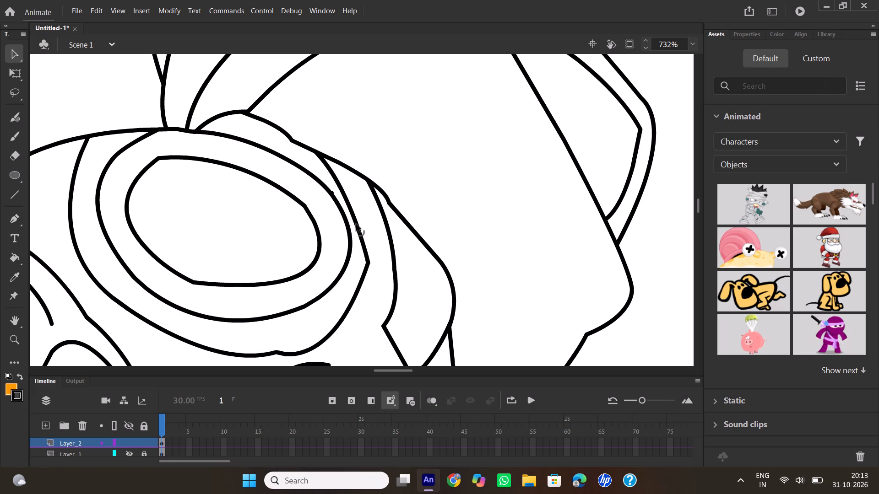
left_click_drag(356, 224, 367, 221)
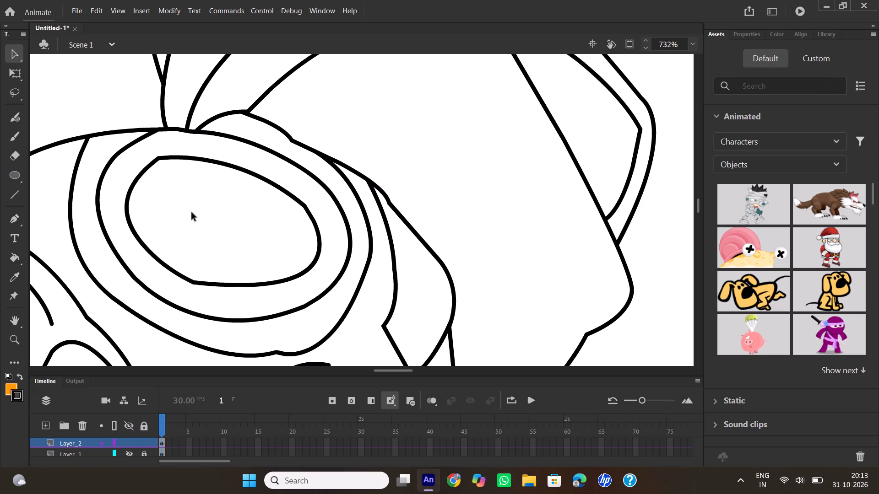
Draw four straight lines crossing at the centre of the innermost oval with the Pen tool, dividing it into eight segments.
left_click(9, 215)
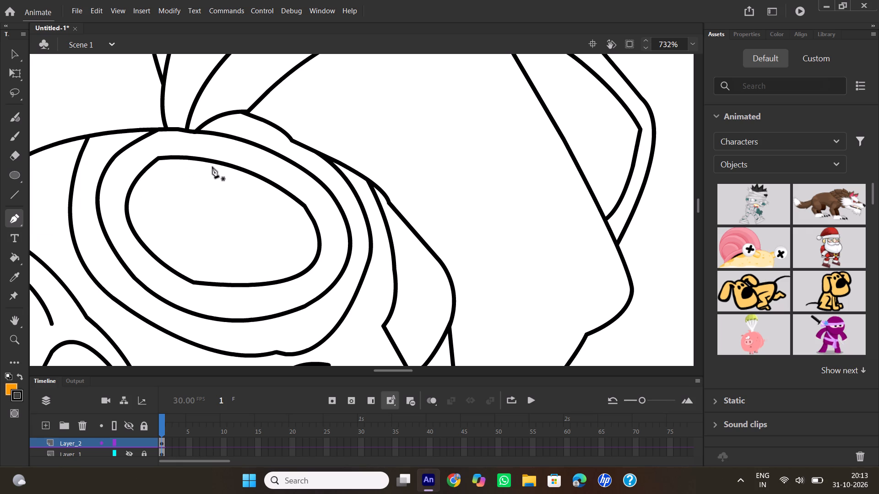
left_click(217, 161)
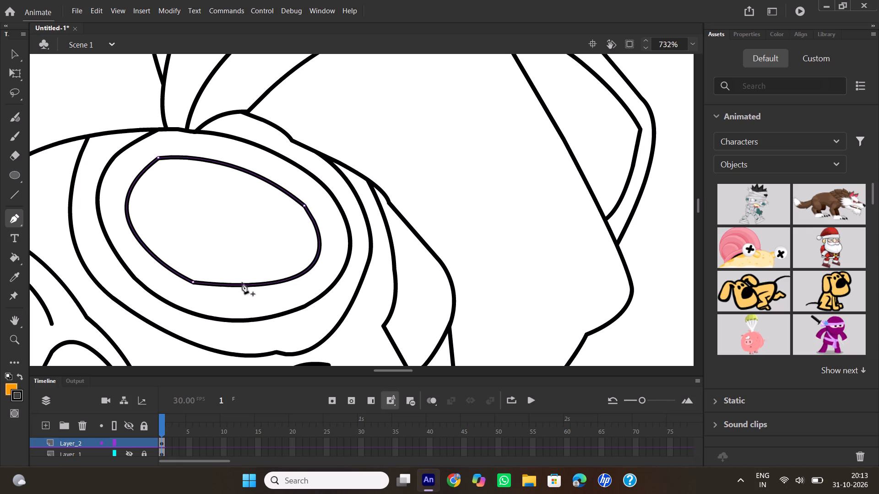
left_click(217, 161)
left_click(238, 284)
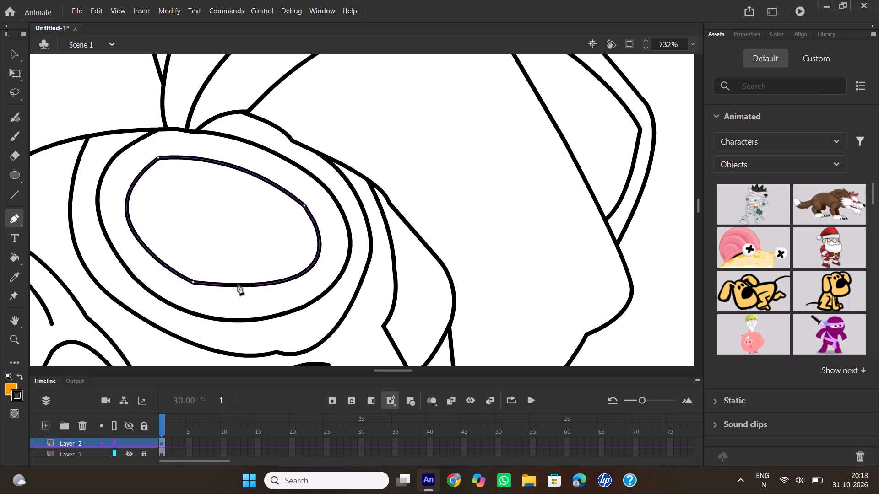
double_click(238, 284)
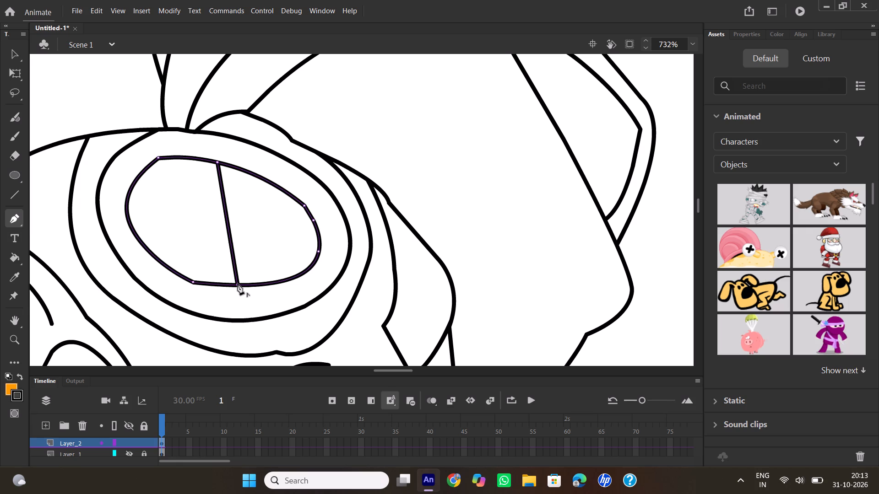
left_click(130, 226)
double_click(317, 231)
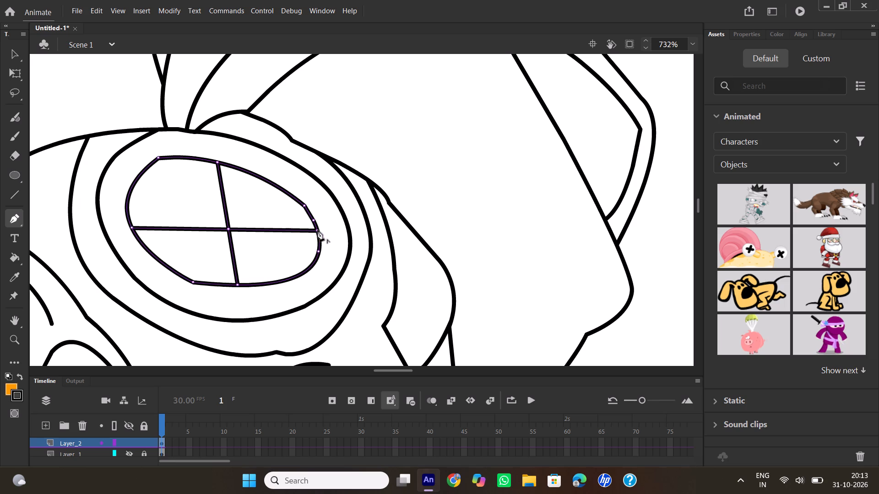
left_click(267, 183)
double_click(188, 279)
left_click(147, 169)
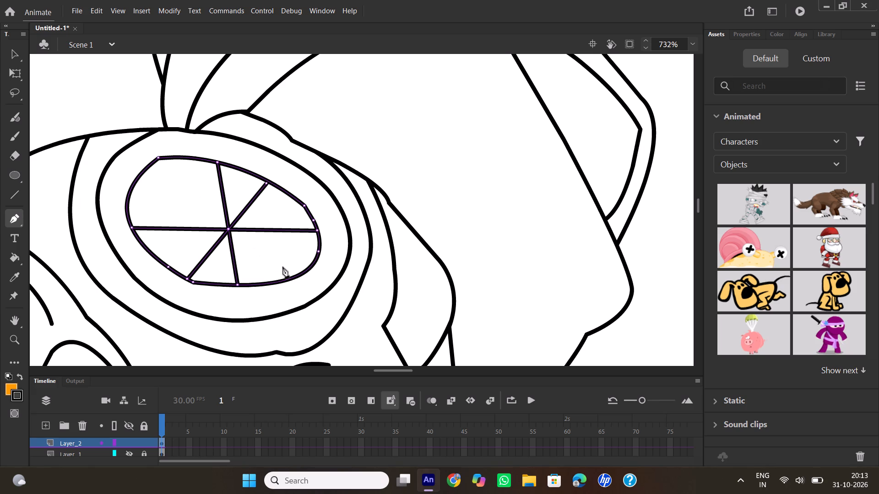
left_click(299, 275)
left_click(299, 275)
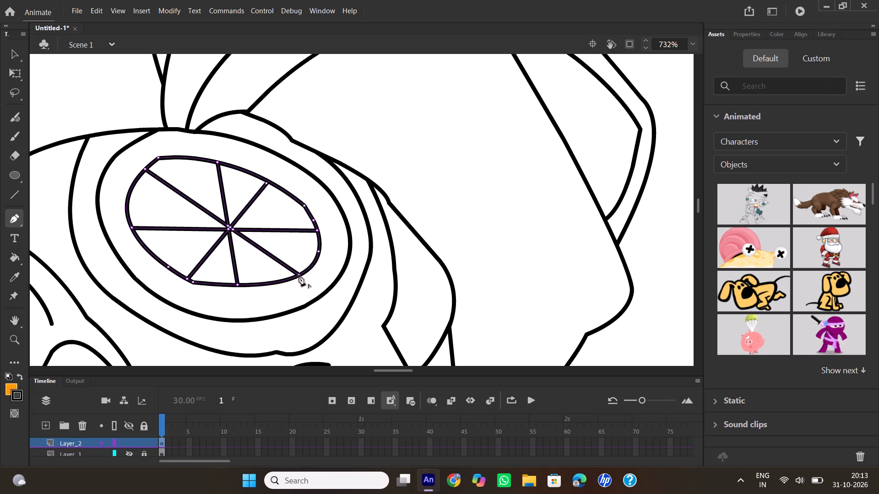
double_click(299, 275)
Lower the peak of the small bump above the concentric ovals and reshape its sloping line.
left_click(16, 60)
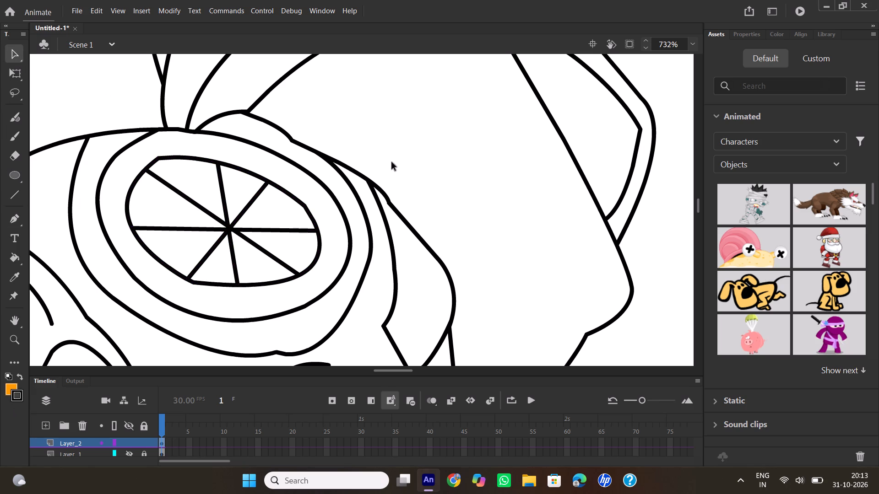
left_click_drag(244, 112, 244, 119)
left_click_drag(262, 120, 266, 123)
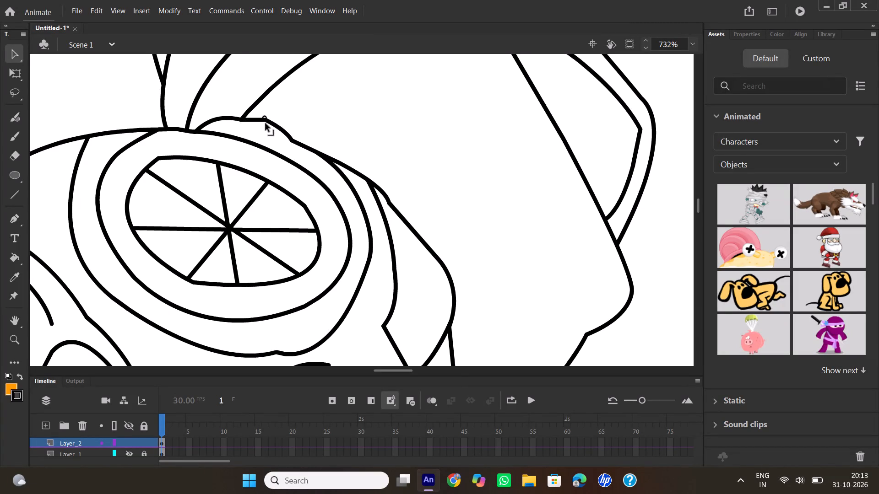
left_click_drag(266, 123, 266, 129)
Extend the unjoined outer line below the large curved hem up to the hem's edge.
scroll(439, 213, "down", 1)
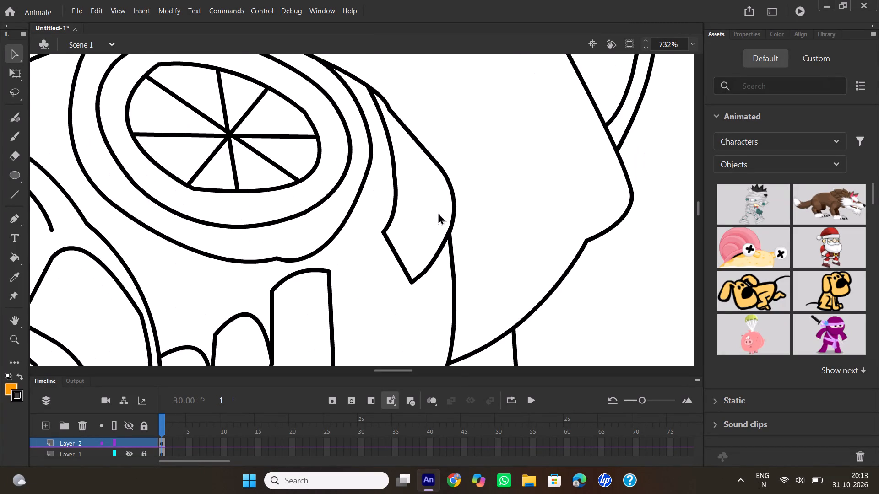
scroll(438, 212, "down", 4)
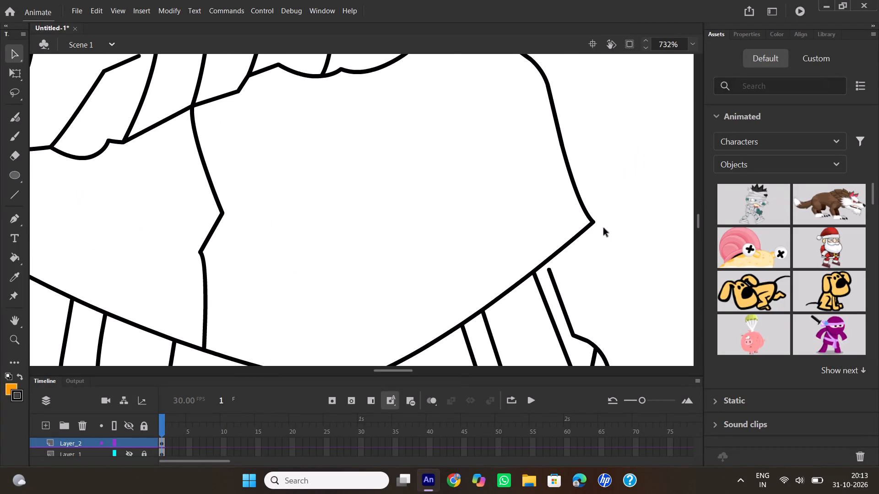
scroll(596, 260, "down", 2)
scroll(565, 162, "up", 1)
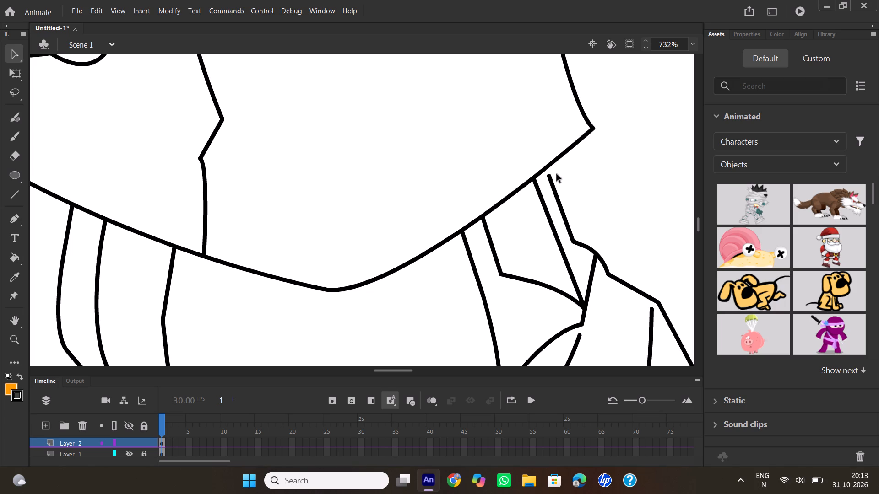
left_click_drag(549, 176, 548, 171)
Round the sharp corner at the top of the bent knee's outer fold into an arc meeting the line below.
scroll(571, 230, "down", 1)
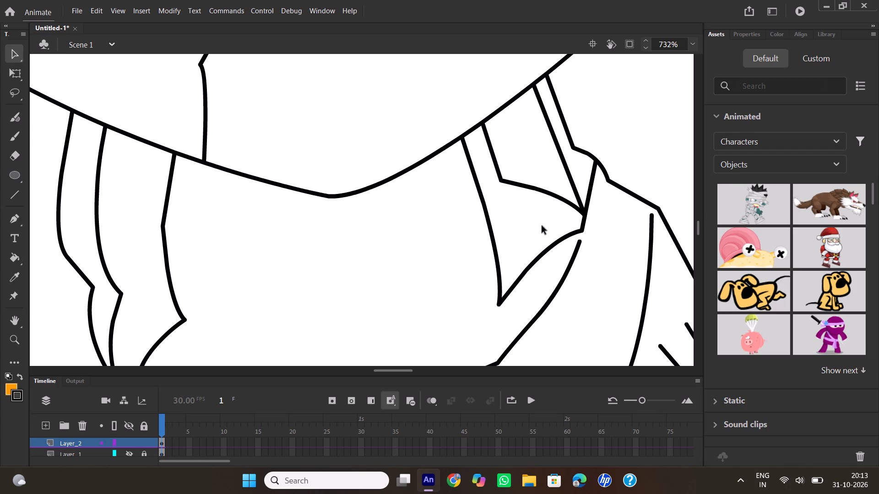
scroll(521, 201, "down", 3, "ctrl")
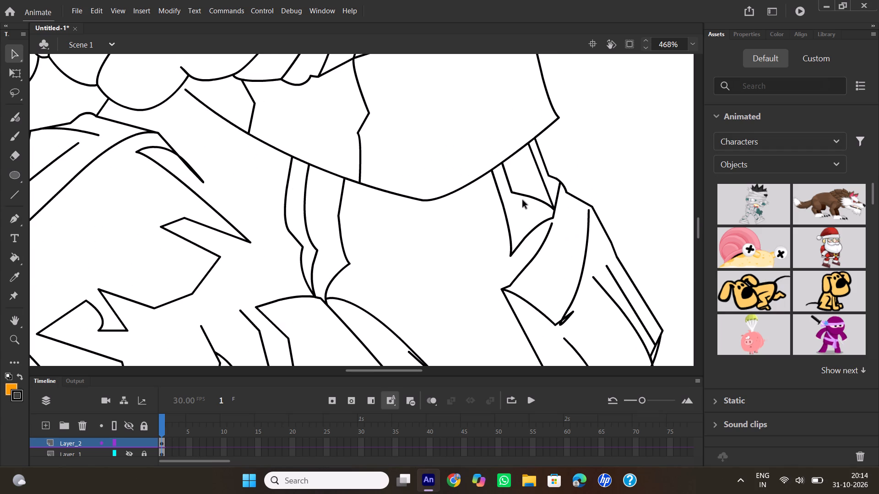
scroll(523, 199, "down", 3)
scroll(521, 198, "up", 3)
scroll(190, 177, "up", 1, "ctrl")
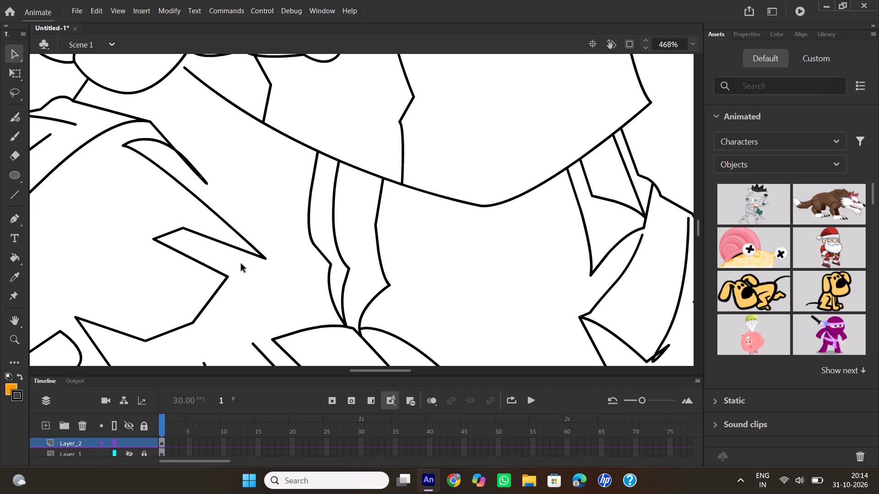
left_click_drag(377, 373, 355, 366)
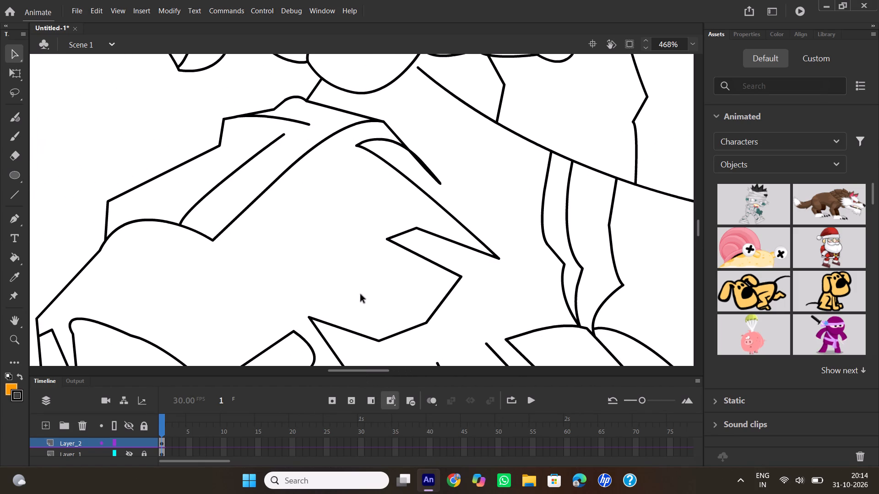
scroll(396, 175, "up", 2, "ctrl")
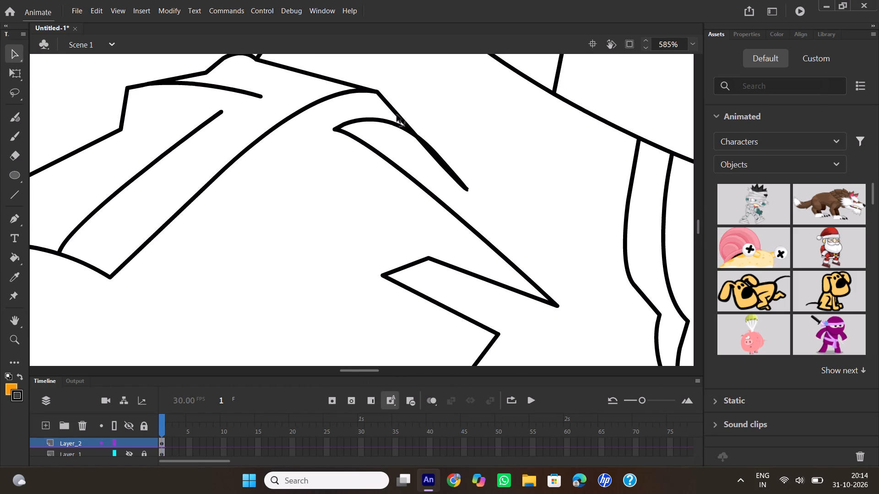
left_click_drag(395, 113, 408, 105)
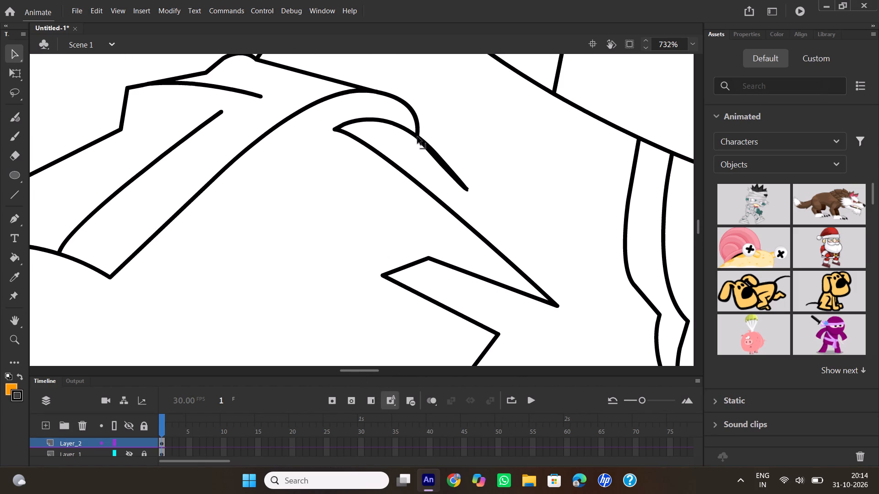
left_click_drag(418, 137, 416, 132)
left_click_drag(416, 132, 415, 132)
Delete the doubled line below the rounded knee corner and bend the remaining stub into a short outward curve.
left_click(428, 143)
key("Delete")
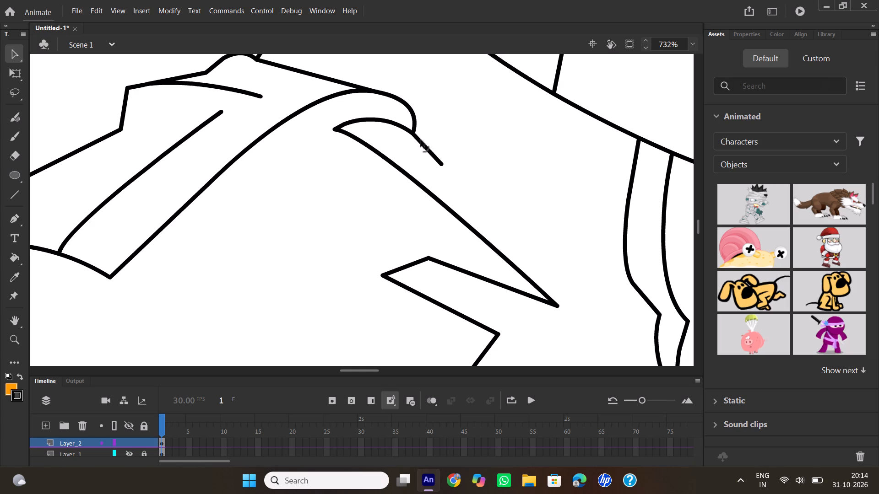
left_click_drag(440, 164, 439, 172)
left_click_drag(429, 157, 436, 160)
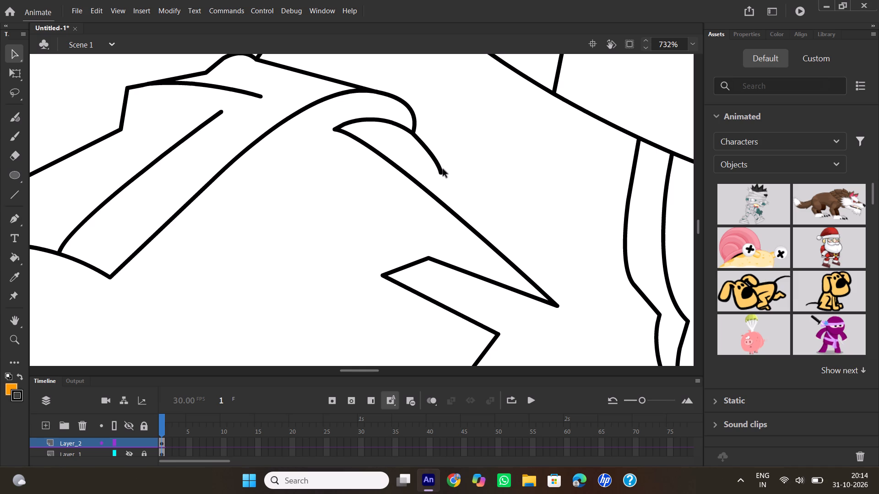
Bow the long diagonal fold line on the bent knee and curve both straight edges of the pointed fold beneath it.
scroll(459, 181, "down", 2, "ctrl")
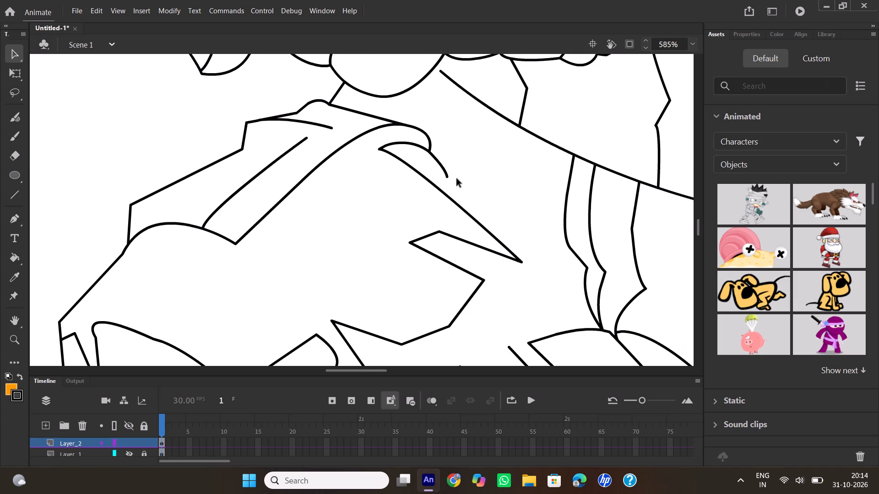
left_click_drag(448, 197, 450, 192)
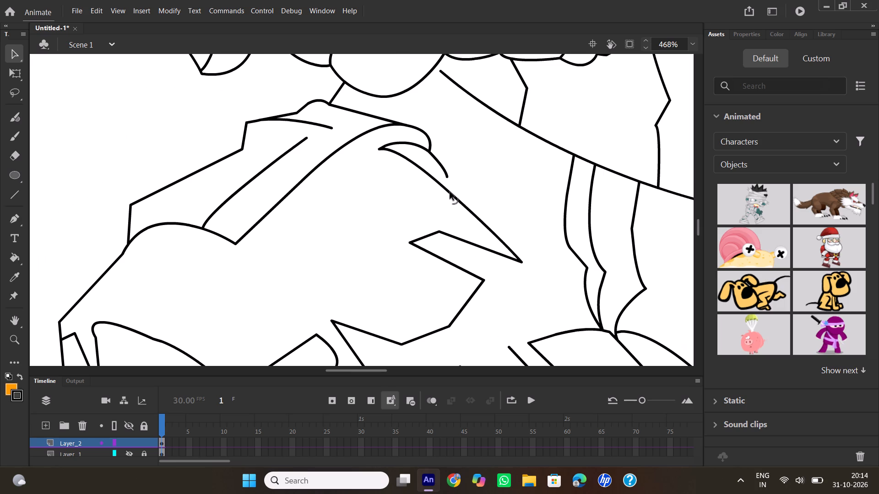
left_click_drag(450, 192, 452, 191)
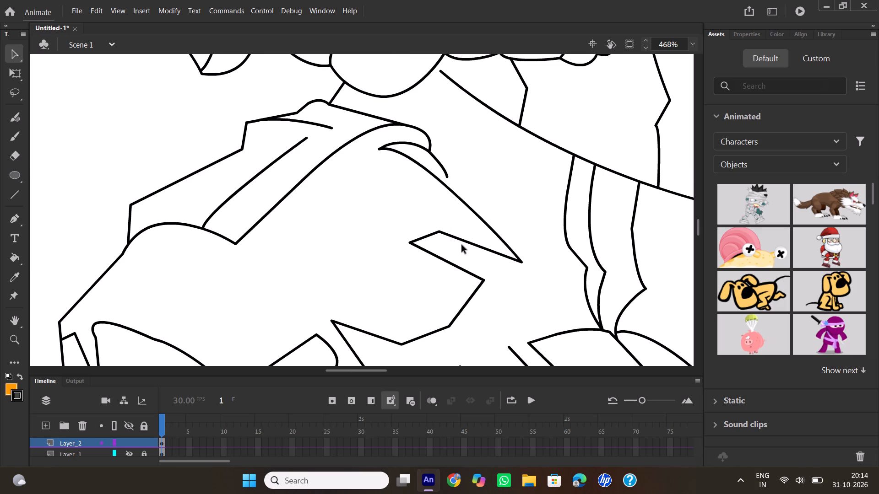
left_click_drag(466, 242, 469, 230)
left_click(425, 237)
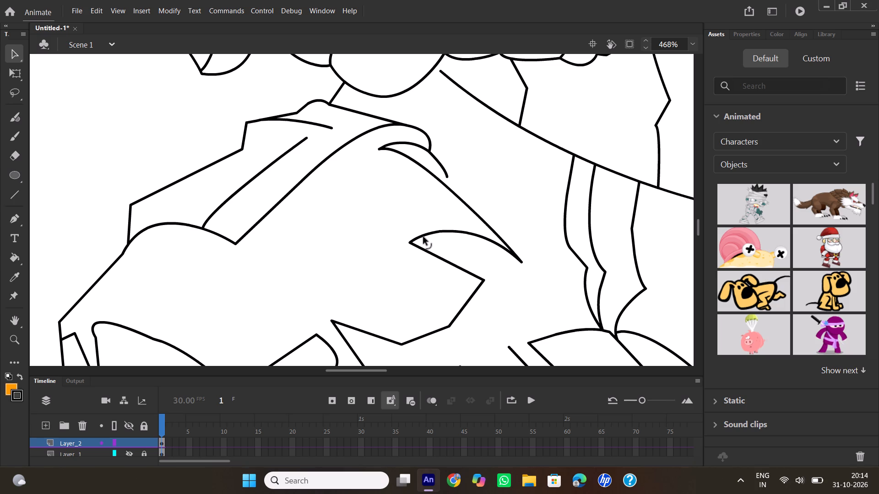
left_click_drag(450, 265, 457, 255)
Round the outer edge of the knee fold below the pointed tip and raise the bottom corner to flatten its lower edge.
scroll(474, 273, "down", 1)
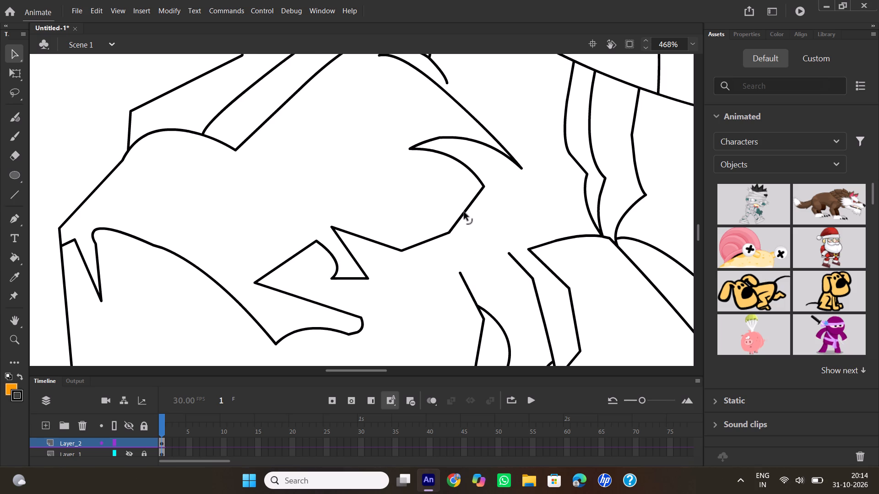
left_click_drag(464, 212, 477, 215)
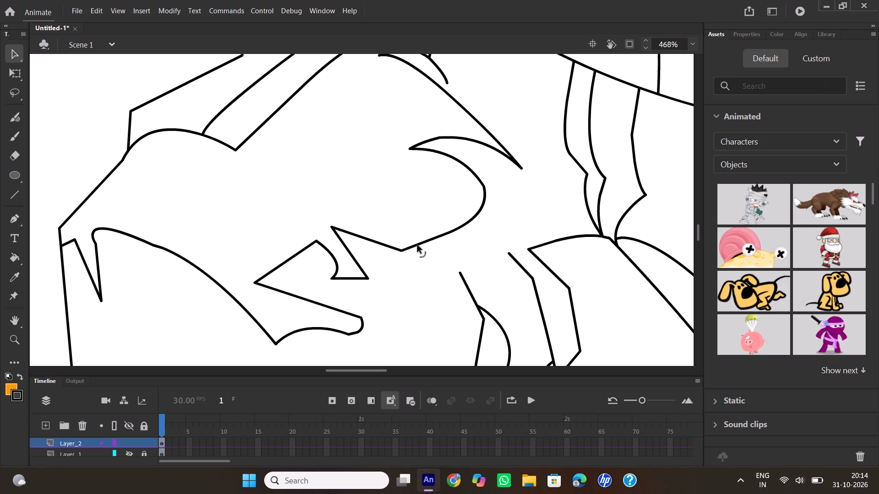
left_click_drag(403, 252, 405, 236)
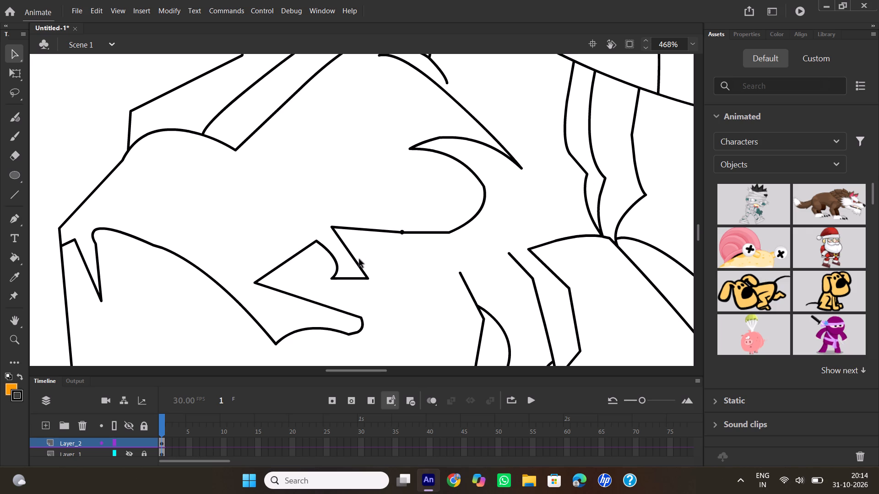
Curve the outer and bottom edges of the small hook-shaped fold on the bent leg.
left_click_drag(355, 260, 374, 259)
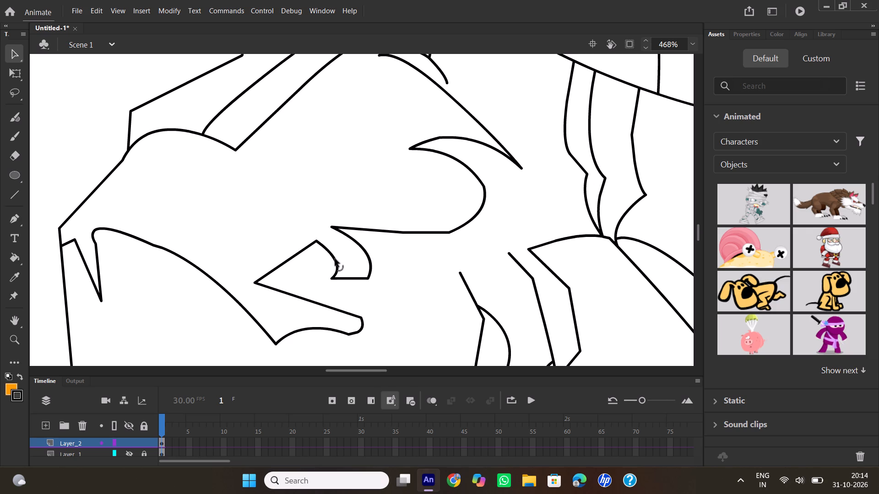
left_click_drag(347, 279, 344, 292)
Bow the straight lower edge of the fold below the hook downwards and smooth the kink near the leg's outer edge.
scroll(368, 253, "down", 1)
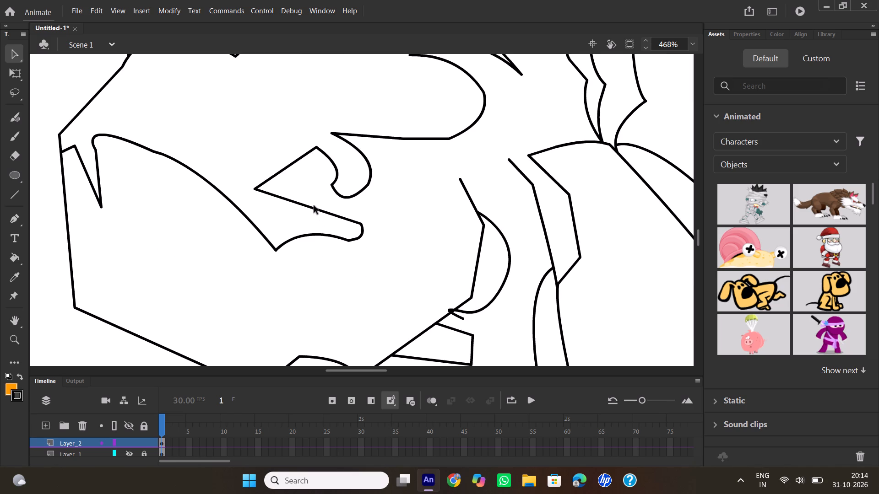
left_click_drag(314, 206, 310, 218)
left_click(396, 205)
left_click_drag(304, 205, 306, 217)
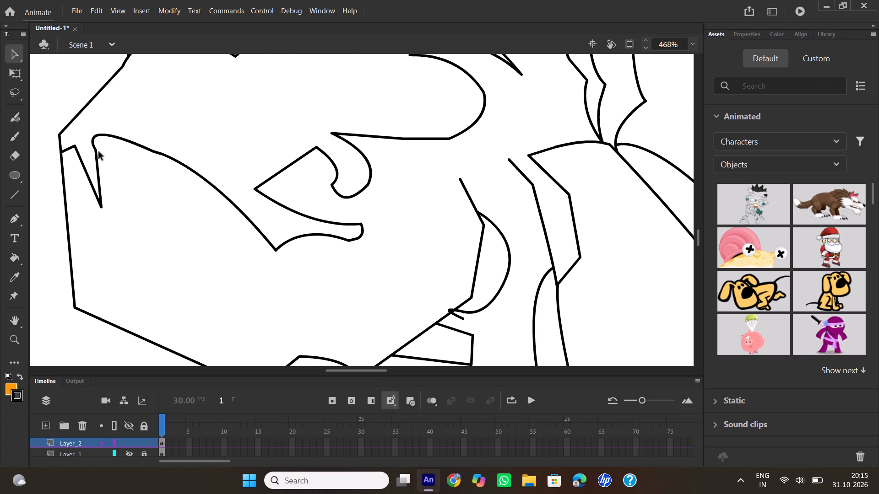
left_click_drag(95, 150, 90, 151)
Look over the legs and the whole character drawing for remaining uneven or doubled lines.
scroll(191, 156, "up", 3)
scroll(192, 150, "down", 1)
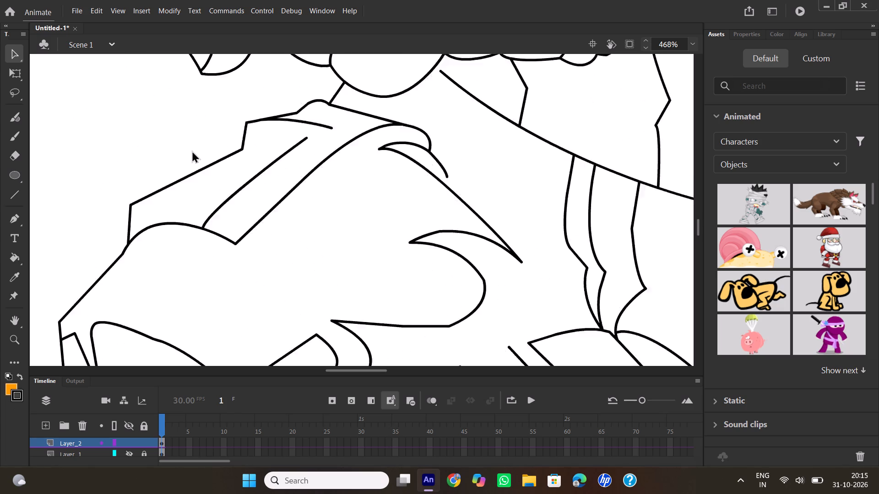
scroll(192, 150, "down", 1)
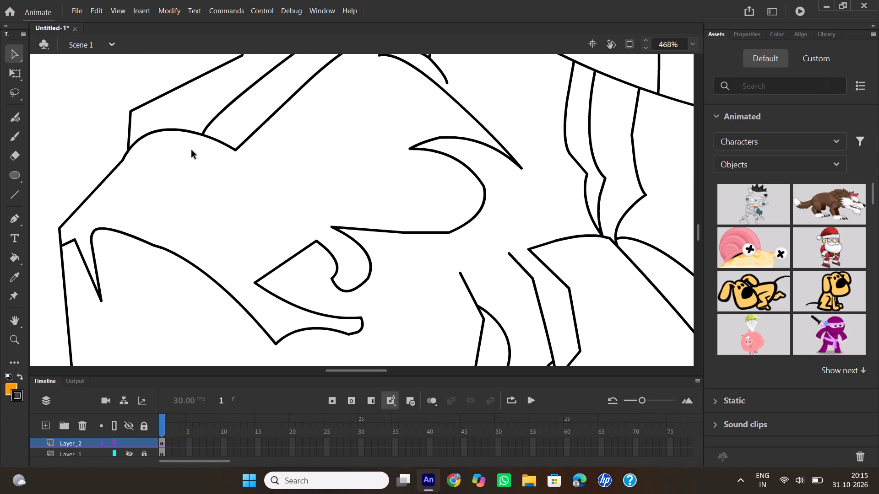
scroll(199, 153, "down", 4)
scroll(205, 152, "up", 2)
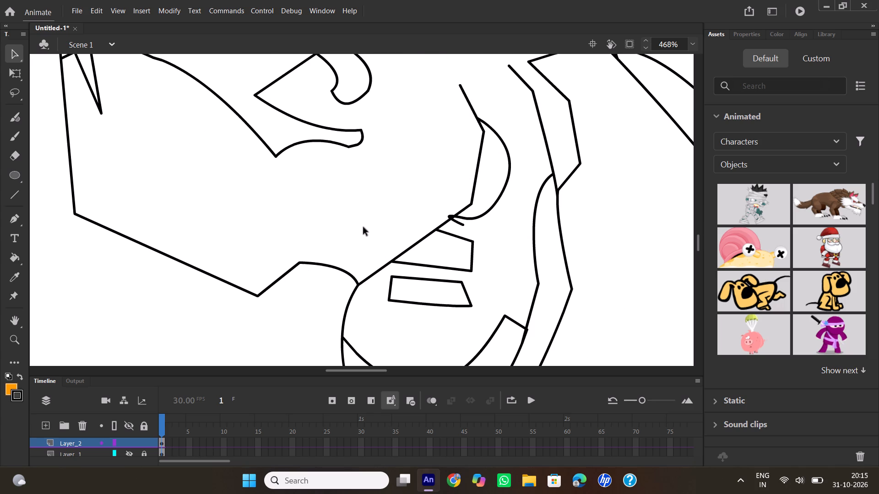
scroll(351, 178, "down", 2, "ctrl")
scroll(457, 234, "down", 3, "ctrl")
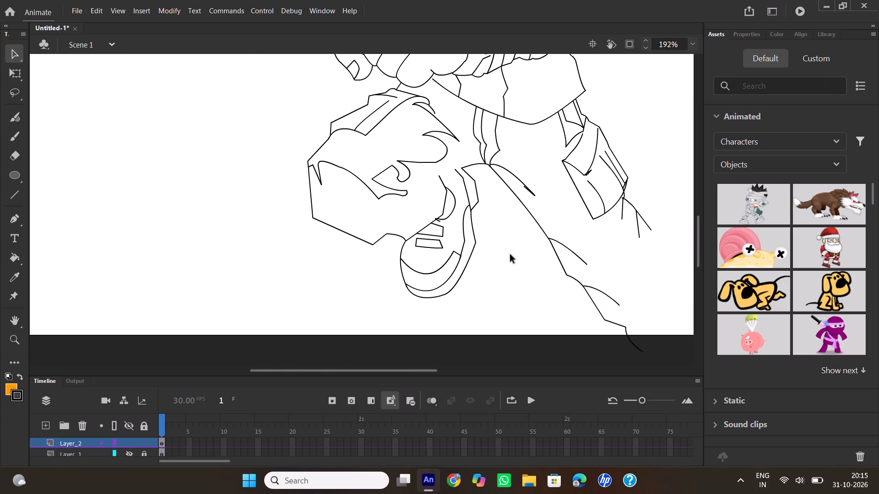
scroll(510, 255, "down", 1, "ctrl")
left_click_drag(378, 369, 401, 371)
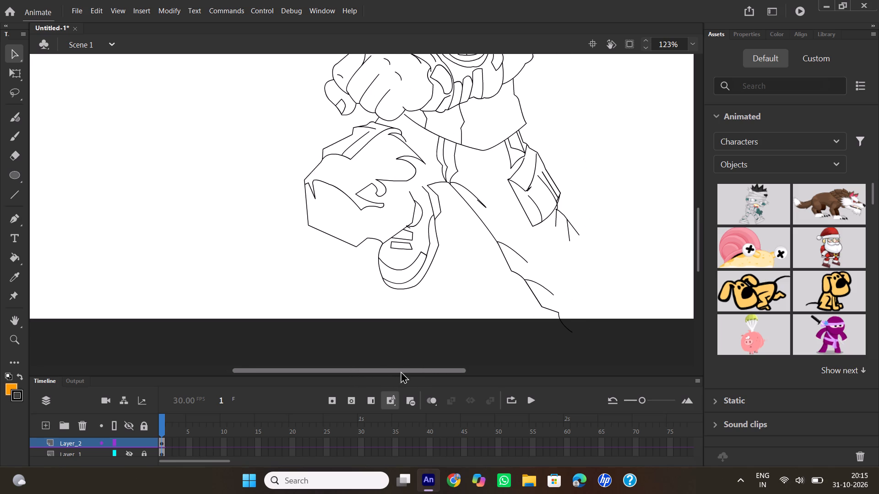
left_click_drag(401, 371, 410, 371)
scroll(491, 267, "up", 3)
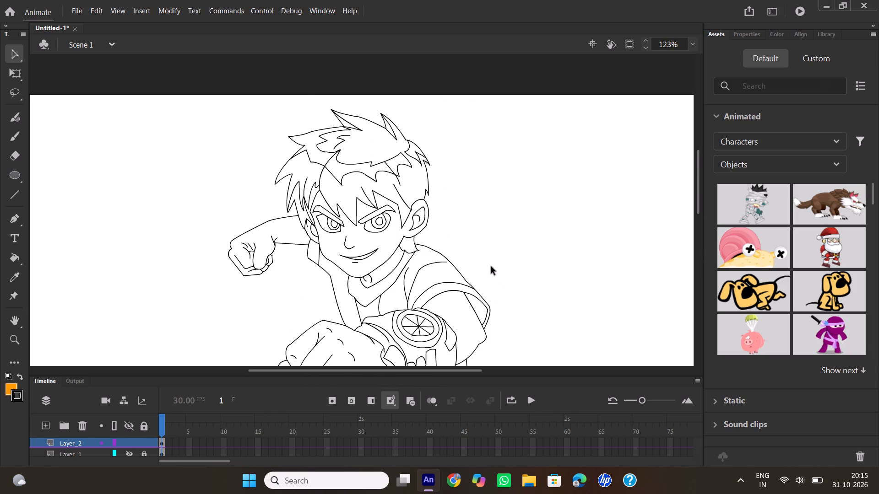
scroll(491, 267, "down", 2)
Delete the short doubled line at the end of the curved crease on the extended leg's thigh.
scroll(496, 268, "up", 5, "ctrl")
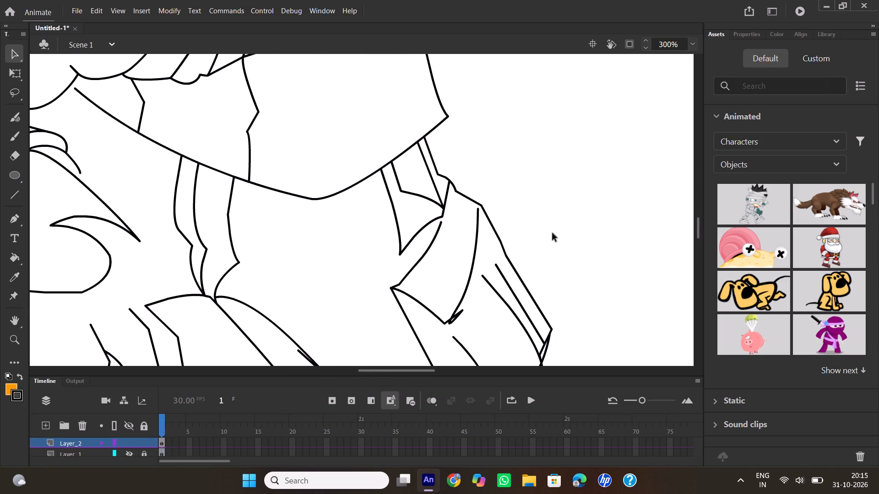
scroll(555, 231, "down", 2)
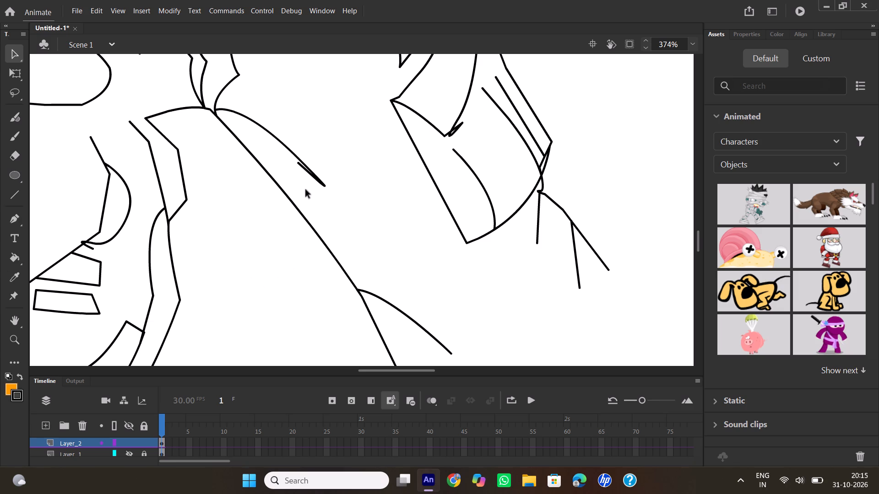
left_click(305, 168)
key("Delete")
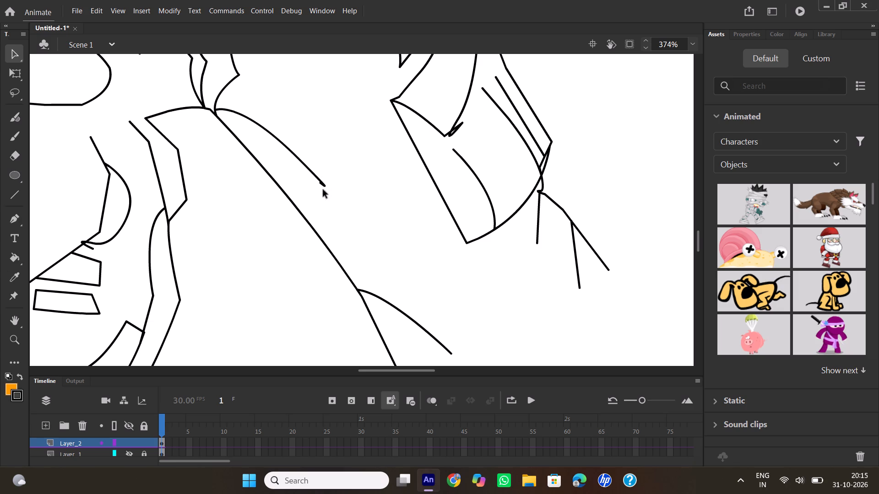
left_click(322, 185)
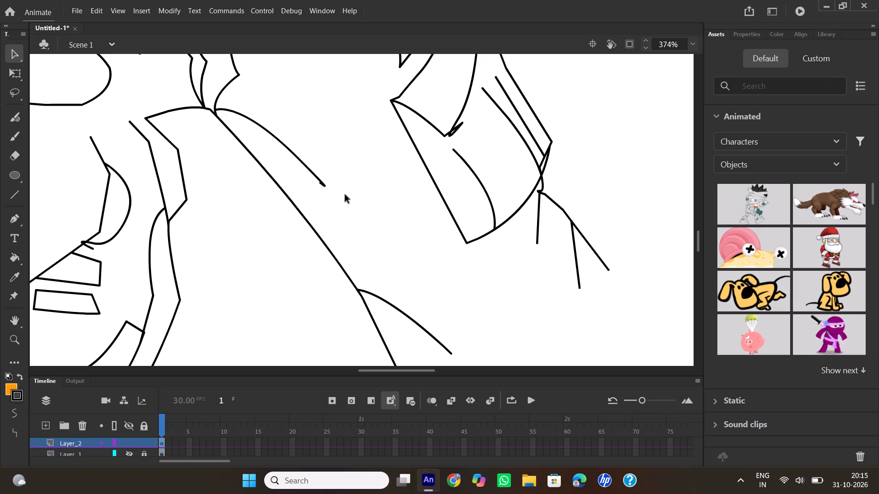
left_click(347, 195)
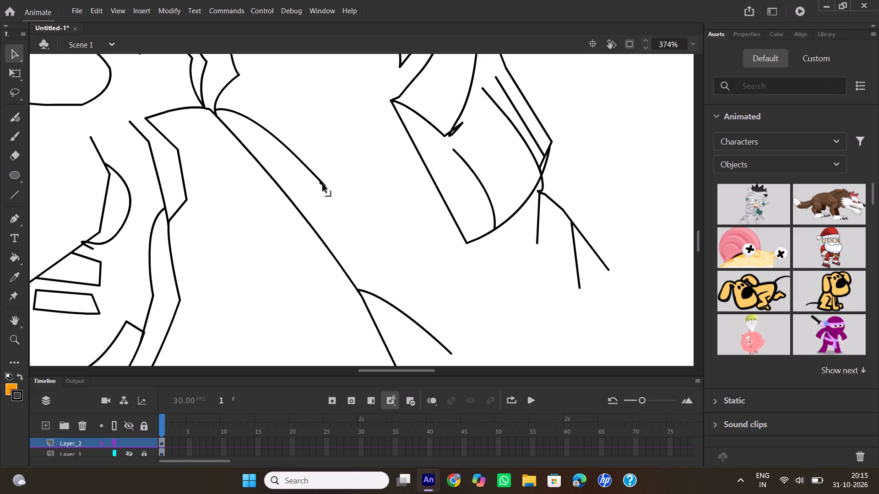
Delete the stray line stubs at the pointed flap corner and the doubled line by the outer corner of the extended leg's thigh.
left_click(324, 187)
left_click(345, 194)
left_click(459, 127)
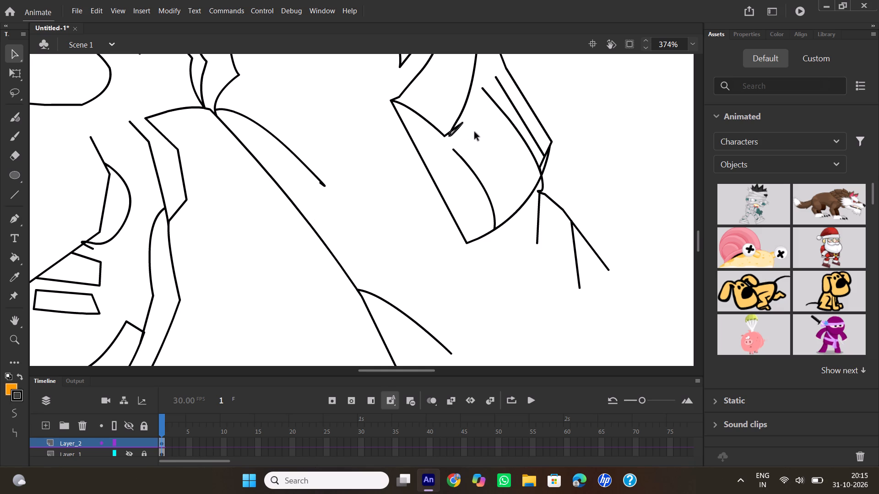
key("Delete")
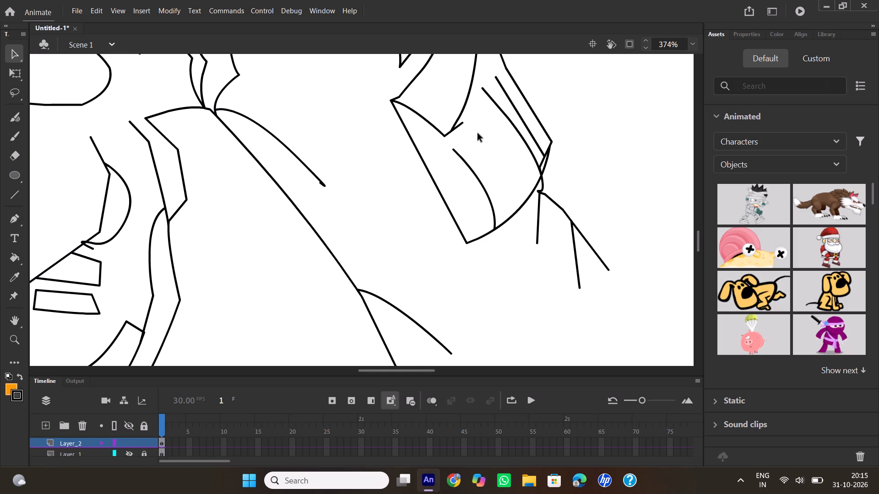
left_click(462, 123)
key("Delete")
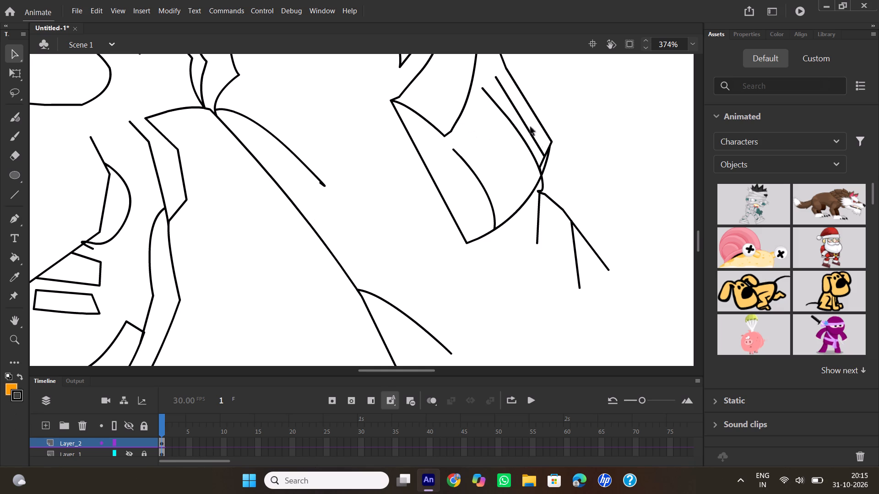
left_click(545, 167)
key("Delete")
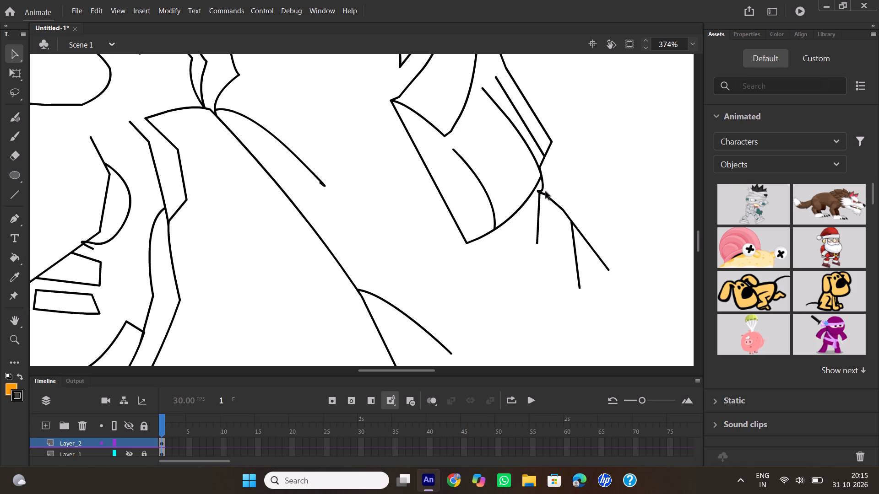
Join the loose line ends at the top of the thigh flap and beside the rounded shape below the spoked wheel.
scroll(536, 145, "up", 1)
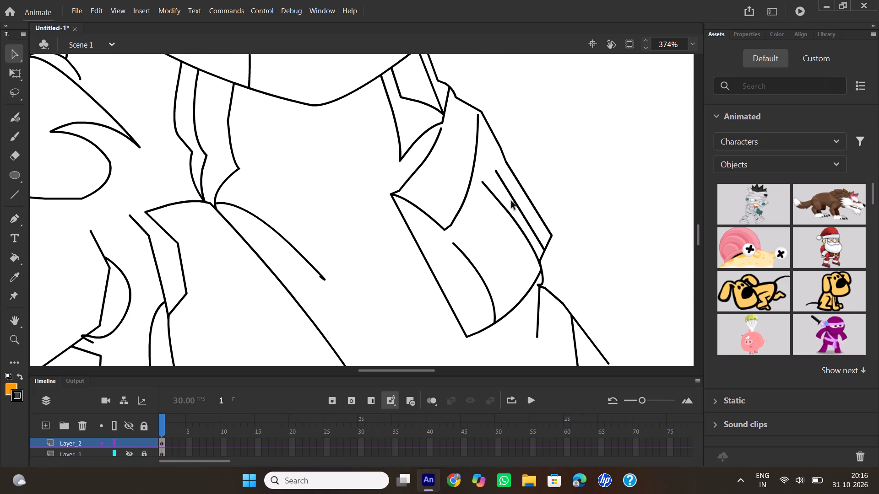
left_click_drag(441, 129, 441, 124)
scroll(477, 129, "up", 3)
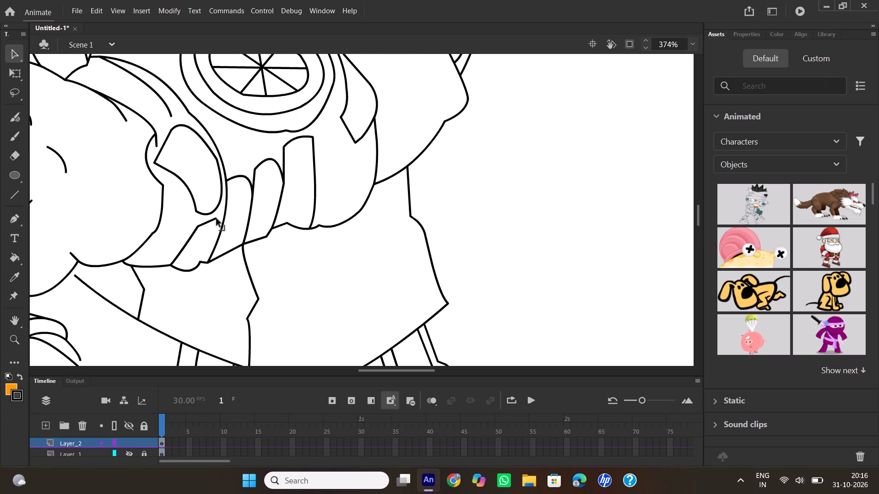
left_click_drag(217, 219, 197, 215)
Bow the long thigh crease, the two short outer-side fold lines and the inner-edge crease of the extended leg into rounder curves.
scroll(319, 189, "down", 2)
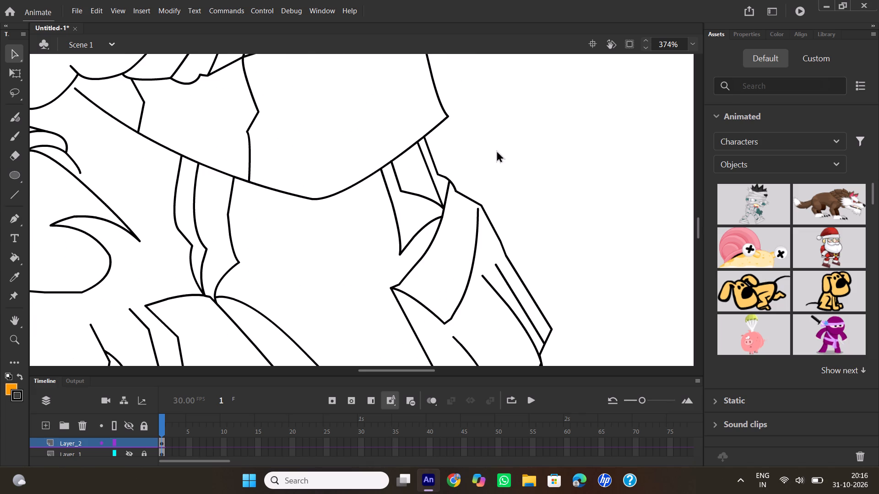
scroll(617, 182, "down", 2)
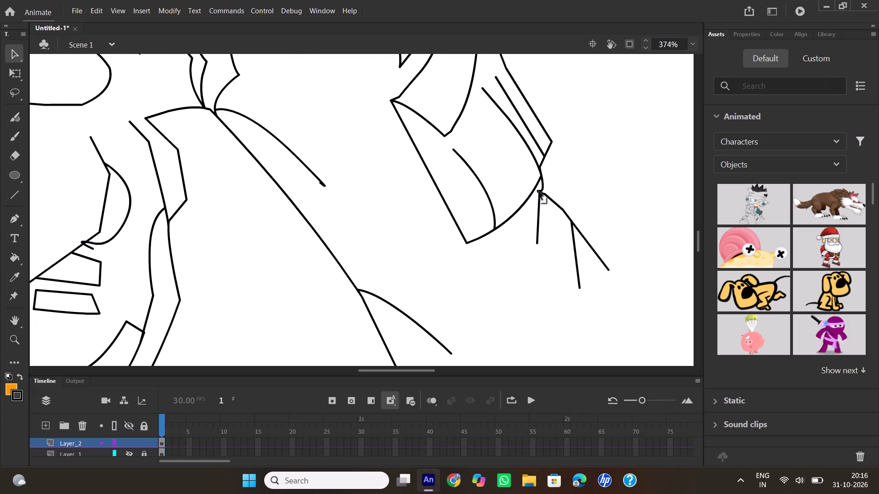
left_click(539, 192)
scroll(574, 170, "down", 2)
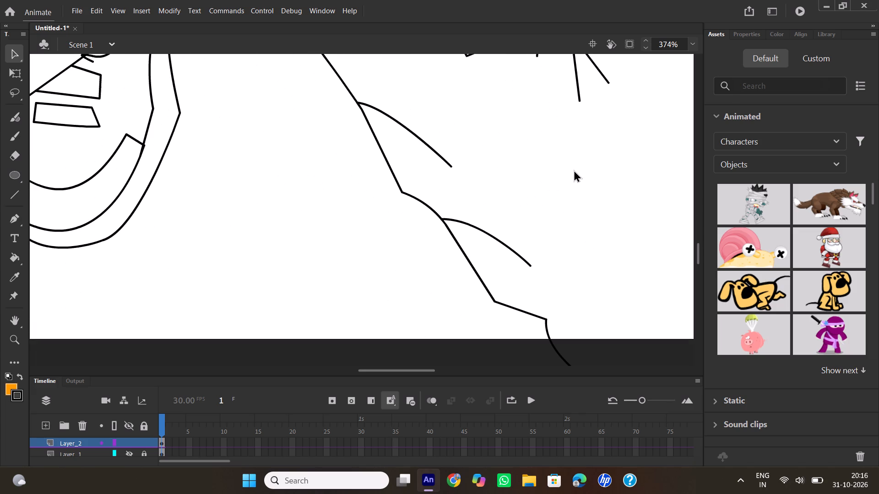
scroll(581, 165, "up", 1)
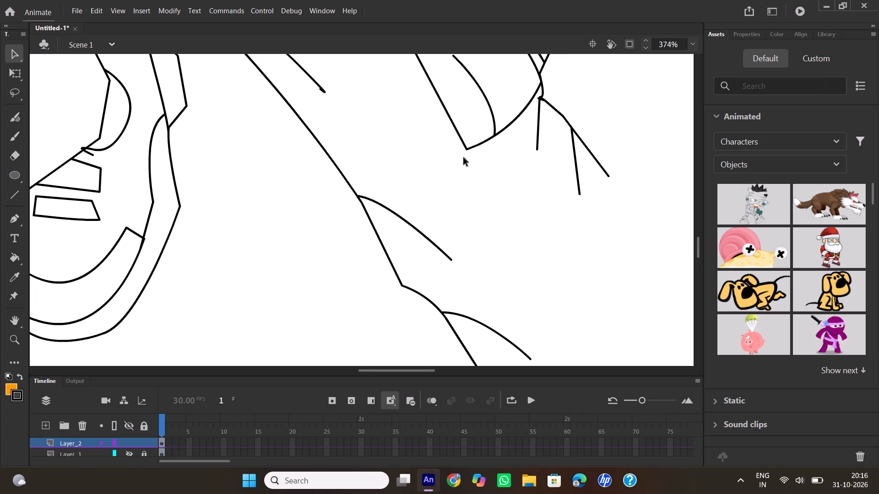
scroll(427, 188, "up", 2)
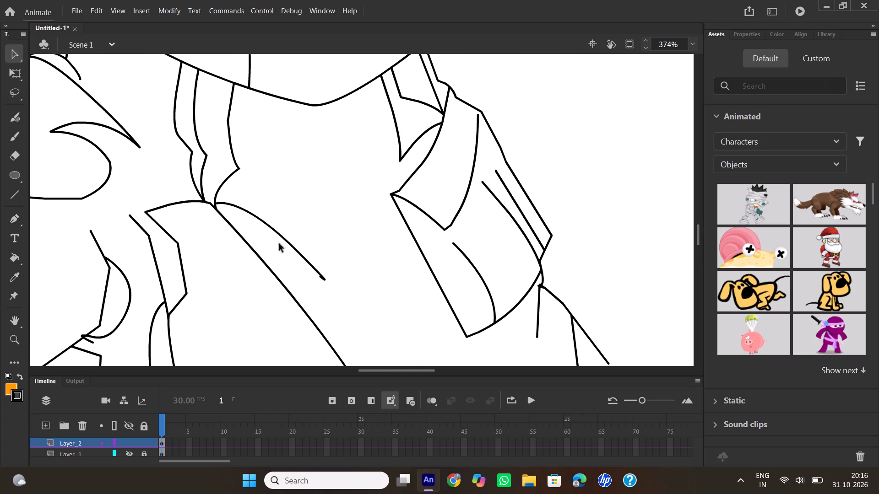
left_click_drag(269, 225, 276, 225)
scroll(488, 222, "down", 2)
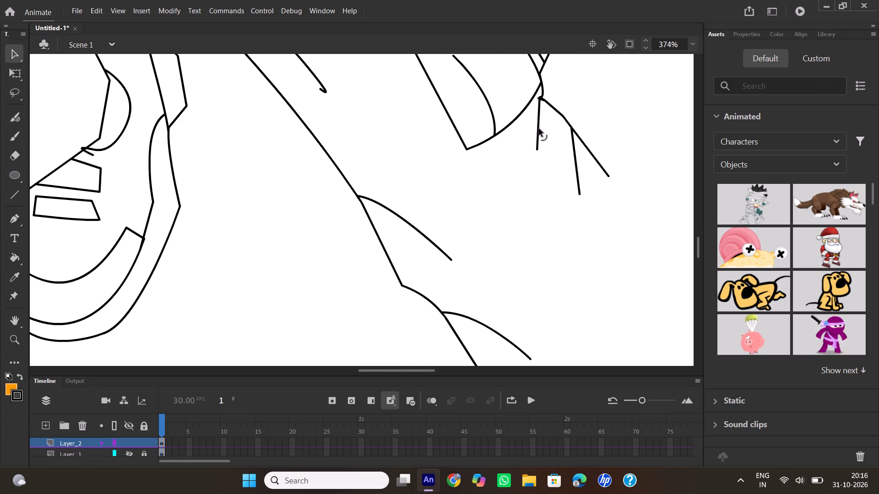
left_click_drag(539, 129, 532, 128)
left_click_drag(578, 165, 571, 168)
left_click_drag(410, 224, 418, 222)
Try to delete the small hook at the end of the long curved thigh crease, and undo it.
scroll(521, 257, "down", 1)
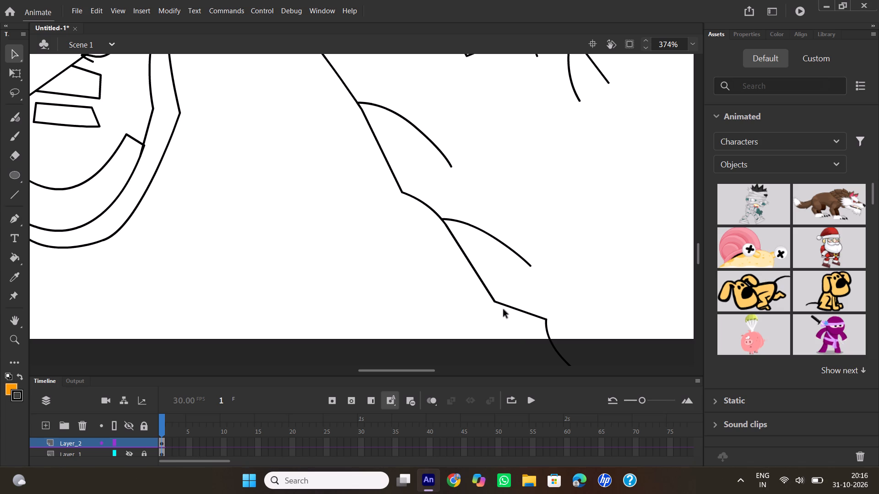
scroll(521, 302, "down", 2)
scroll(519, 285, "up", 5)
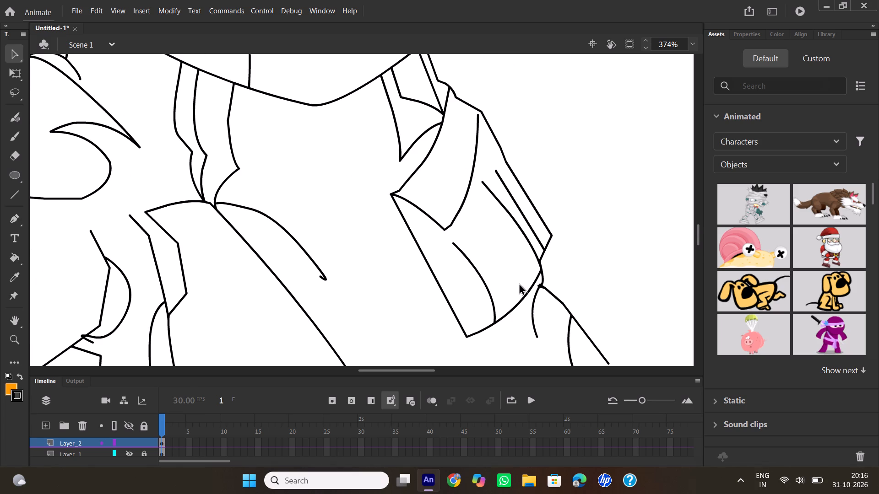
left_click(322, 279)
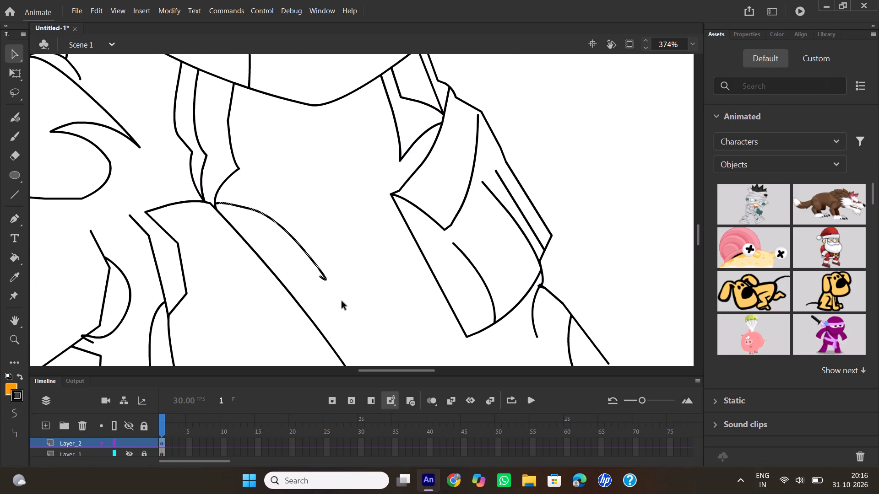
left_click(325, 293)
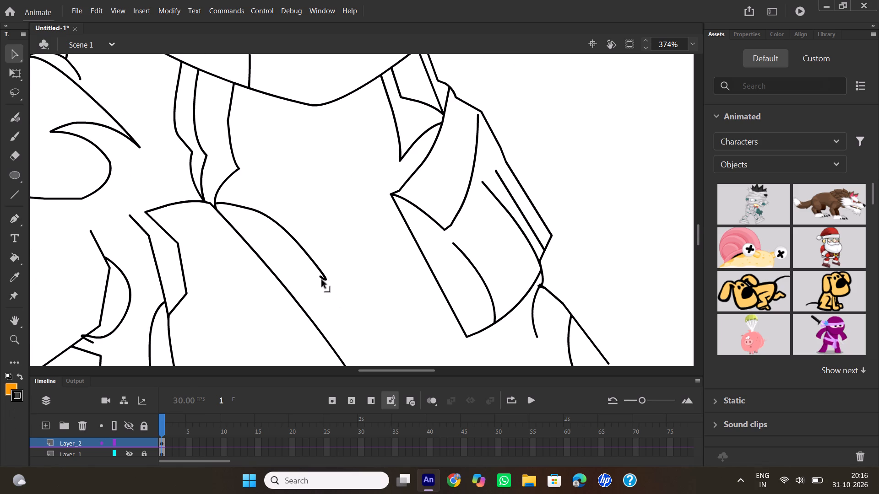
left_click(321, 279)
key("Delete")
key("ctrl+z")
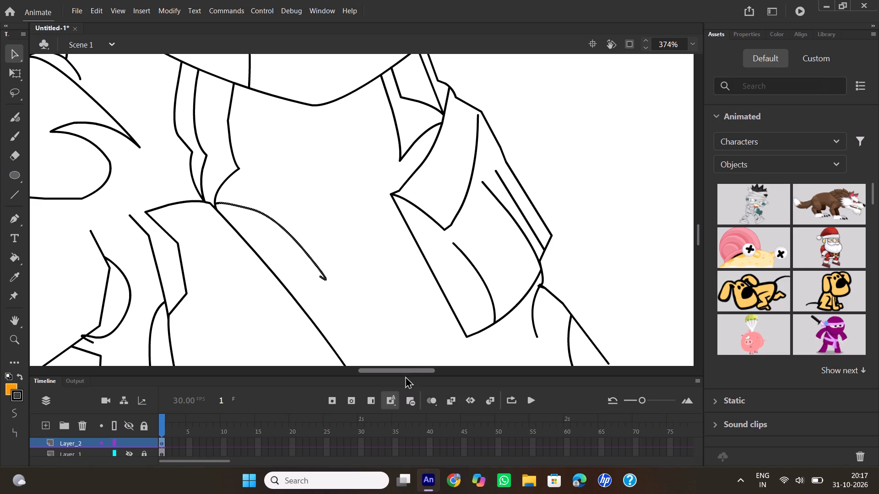
Extend the extended leg's outer outline with the Pen tool, adding two curved segments that meet at a corner and end at the stage's bottom edge.
left_click_drag(404, 372, 421, 367)
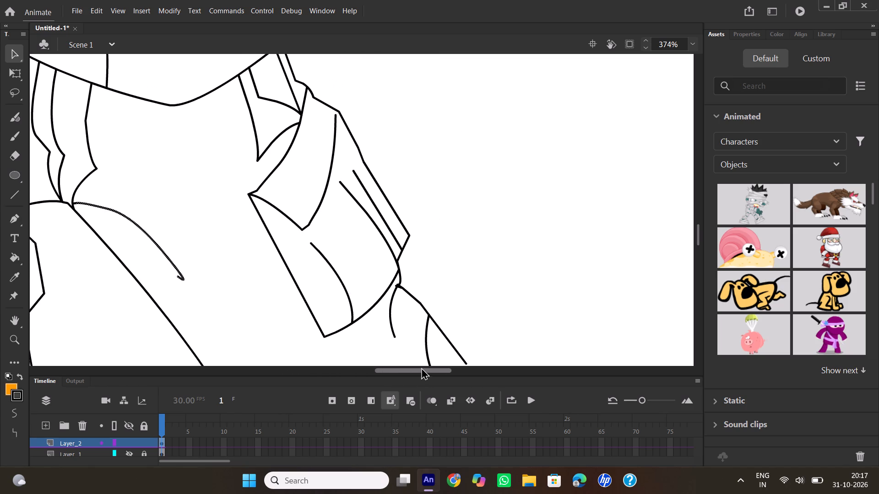
left_click_drag(421, 367, 422, 367)
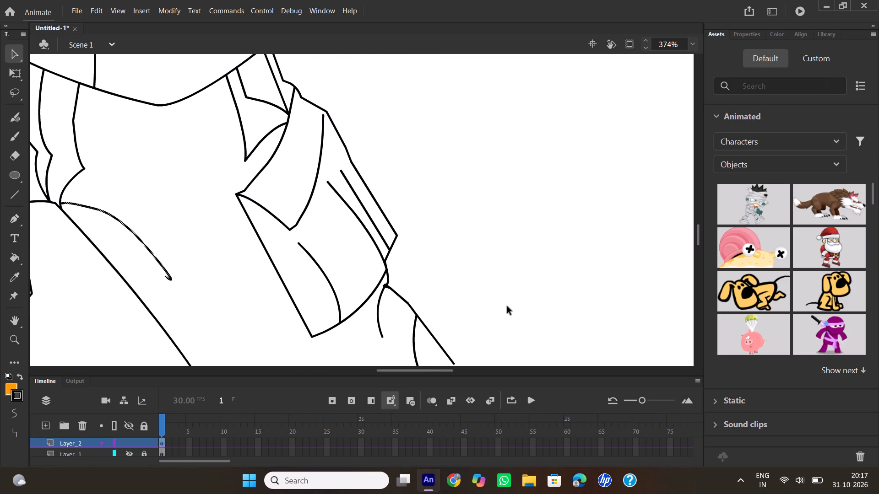
scroll(507, 306, "down", 2)
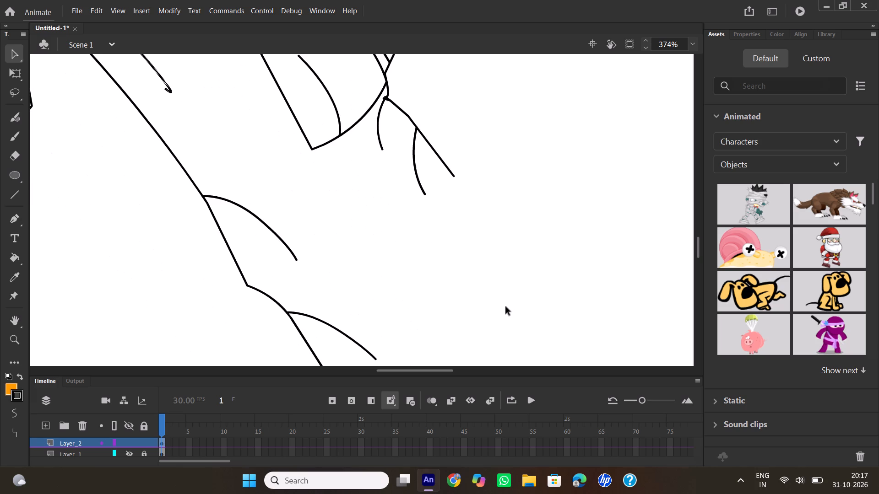
scroll(452, 312, "down", 1)
scroll(441, 306, "up", 1)
left_click(18, 218)
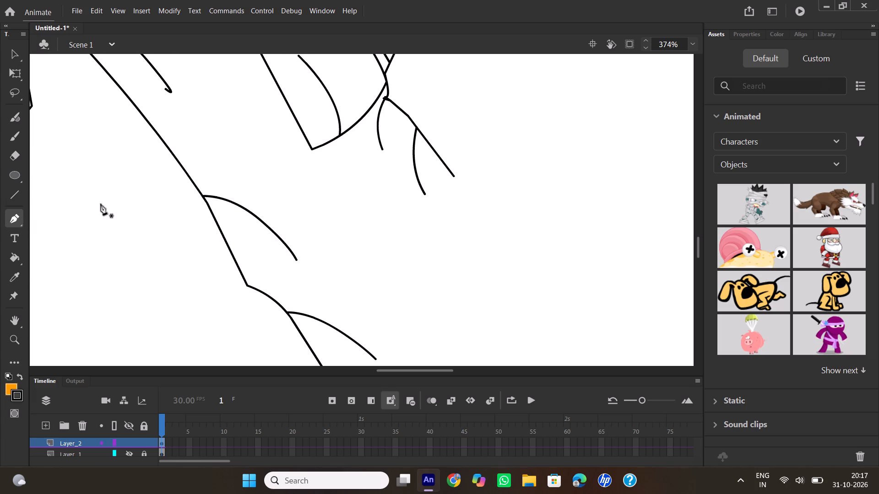
left_click(453, 175)
scroll(521, 279, "down", 1)
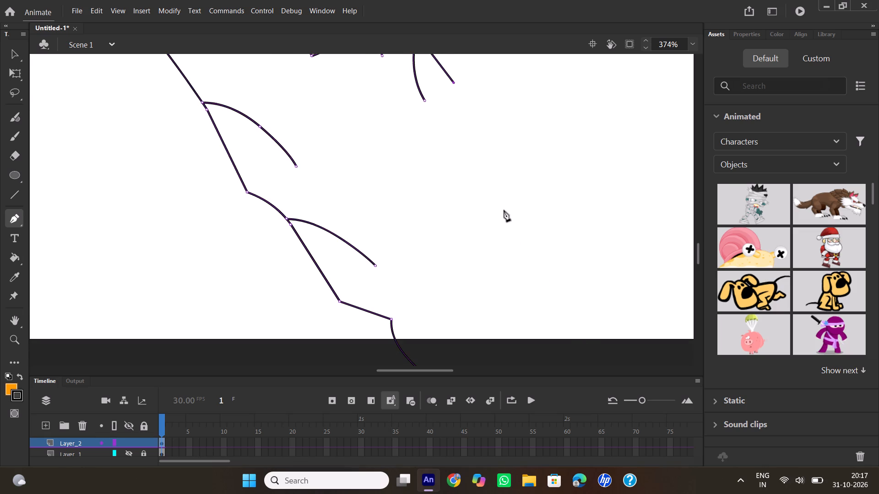
left_click_drag(505, 209, 505, 245)
left_click_drag(505, 245, 508, 254)
left_click(506, 209)
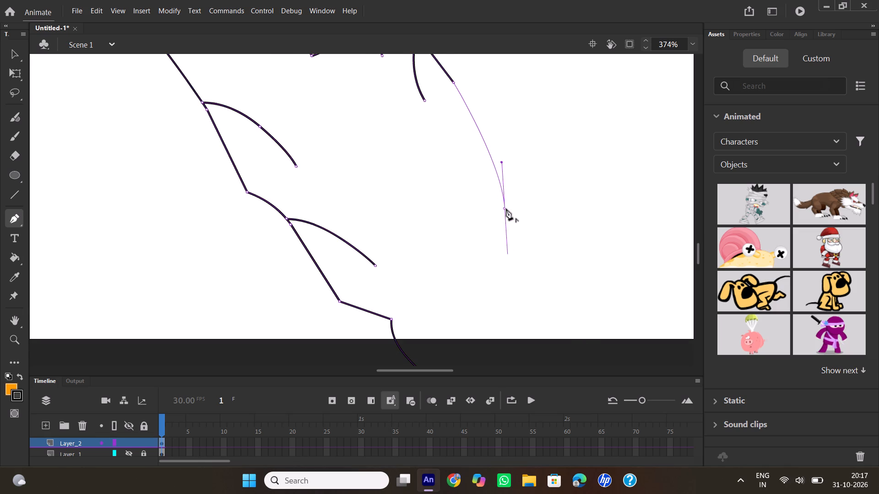
left_click_drag(578, 339, 579, 348)
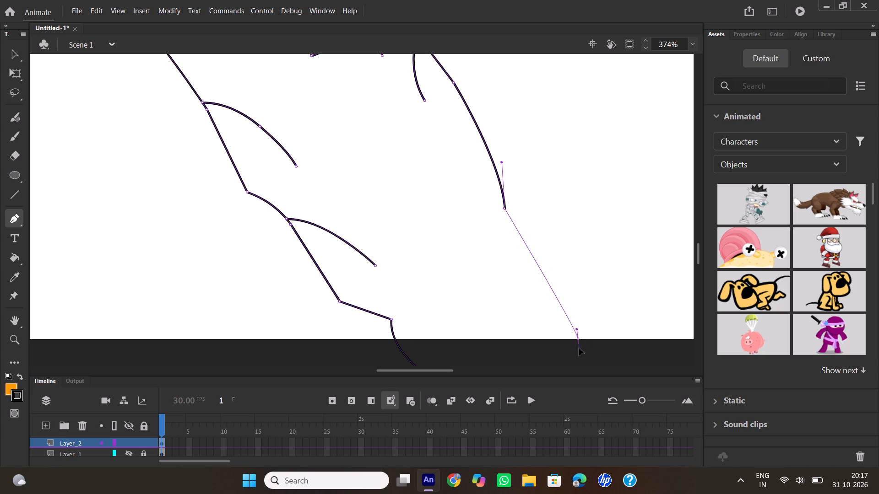
left_click_drag(579, 348, 581, 402)
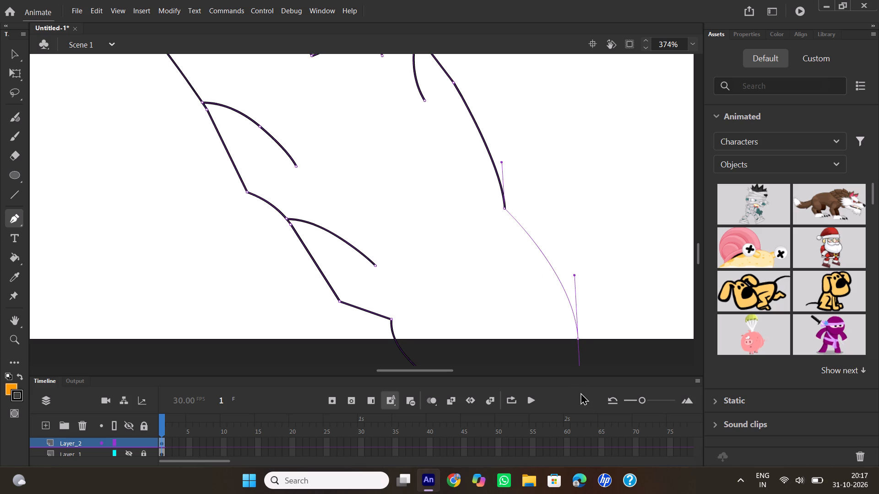
double_click(577, 339)
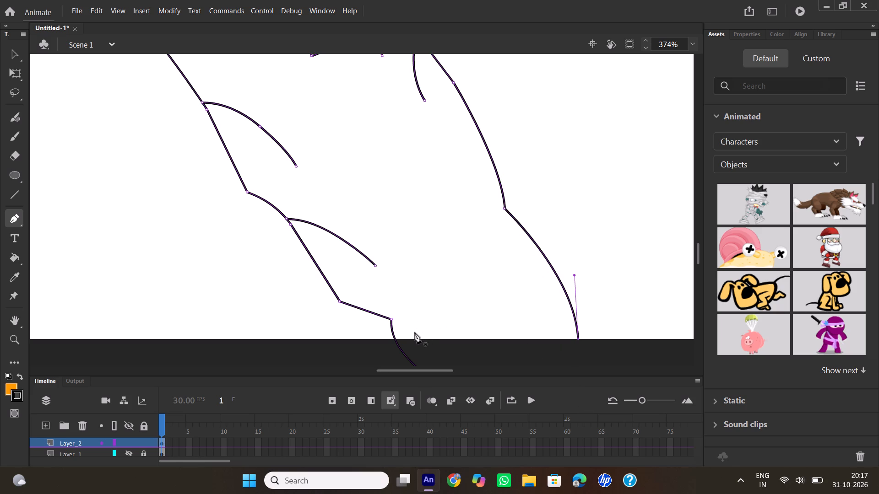
Examine the character's line art from the legs and shoe up to the arms, face and hair.
left_click_drag(430, 369, 414, 369)
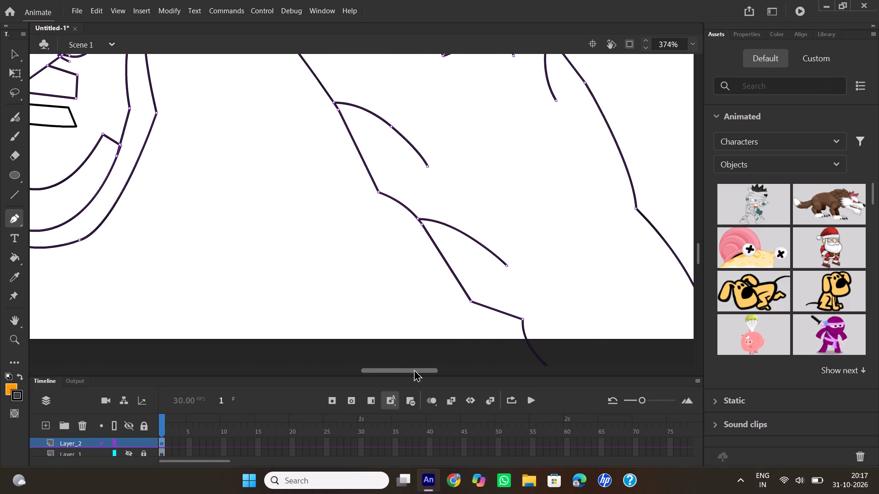
left_click_drag(414, 369, 412, 370)
scroll(342, 261, "up", 3)
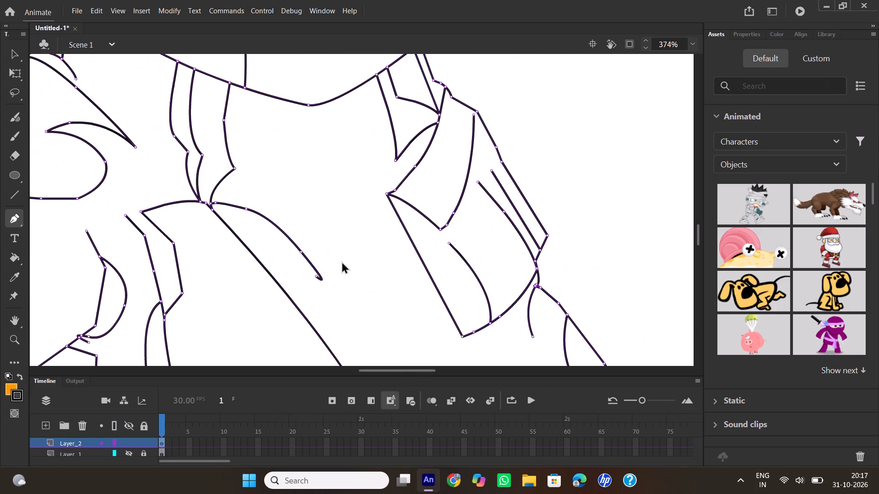
left_click(16, 58)
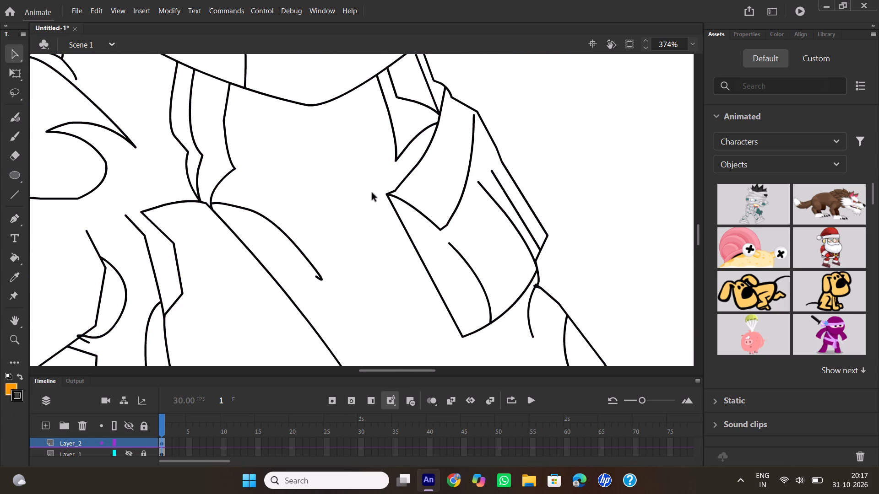
scroll(443, 165, "down", 3, "ctrl")
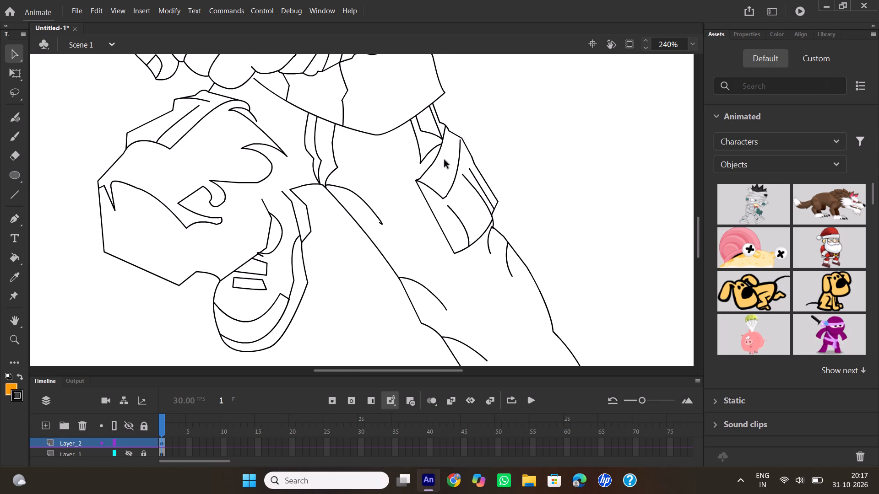
scroll(445, 160, "down", 1, "ctrl")
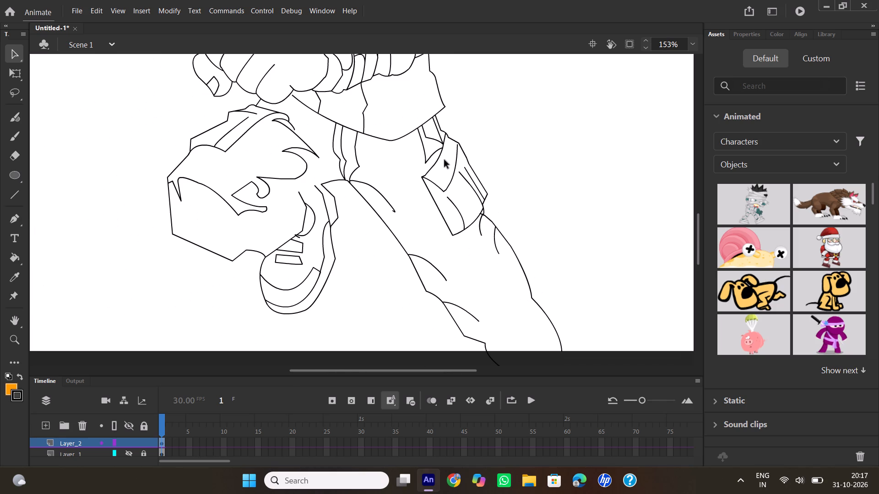
scroll(445, 159, "up", 1)
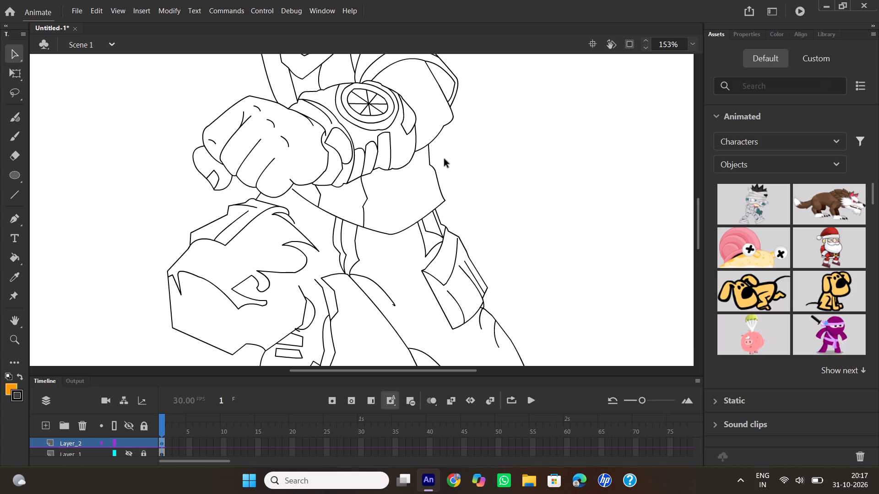
scroll(445, 159, "up", 2)
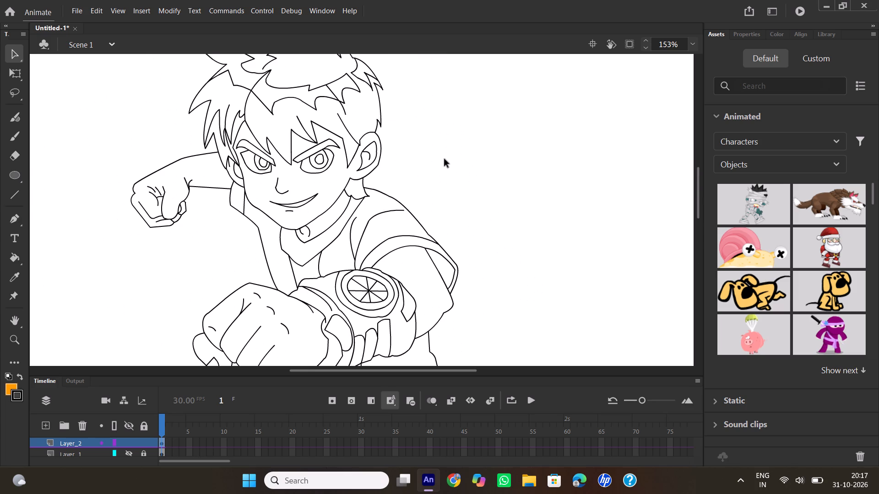
scroll(445, 159, "up", 2)
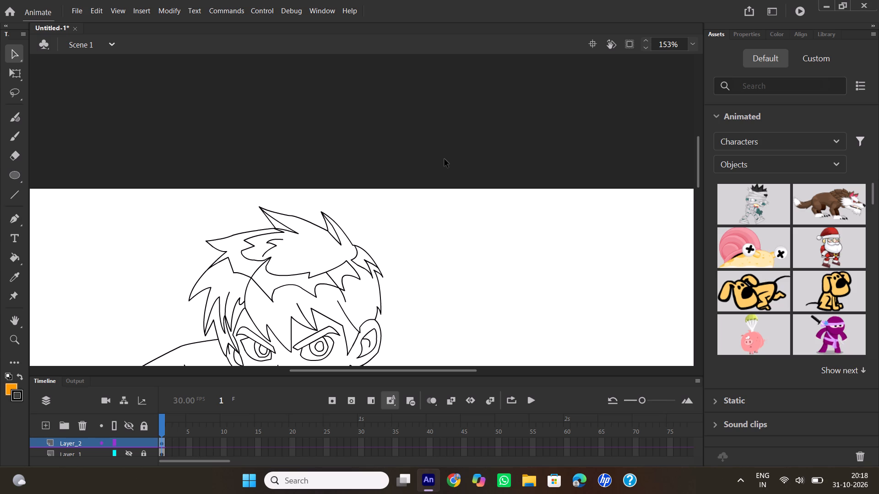
scroll(442, 159, "down", 1)
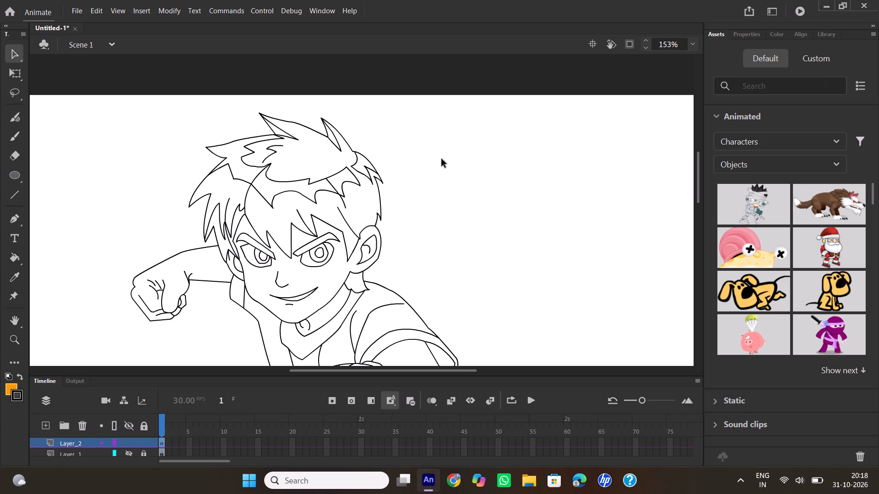
scroll(401, 162, "down", 2)
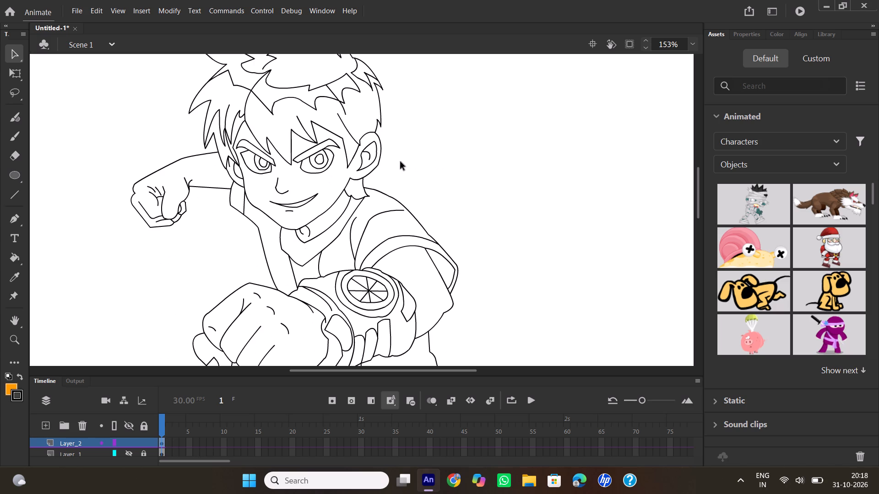
scroll(401, 162, "down", 2)
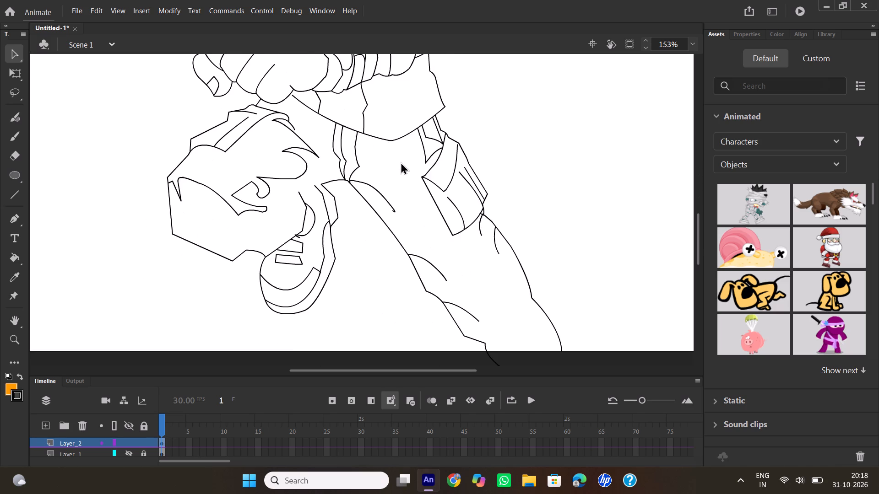
scroll(401, 162, "up", 3)
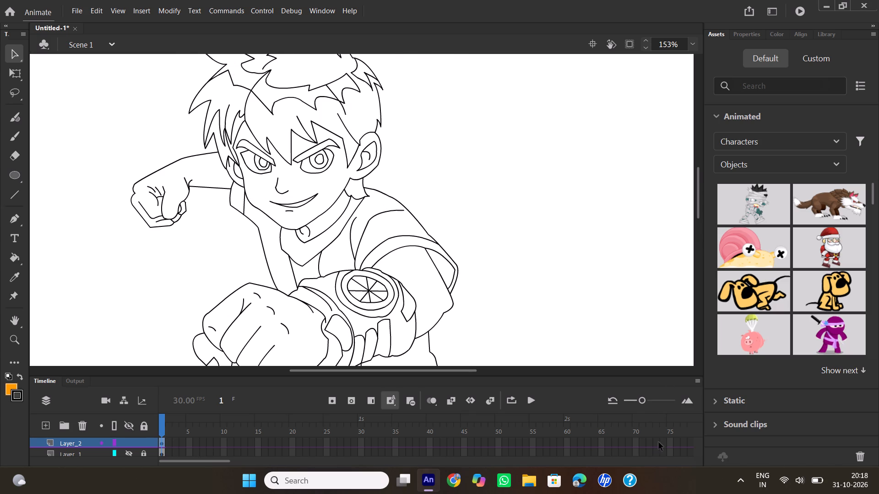
Switch to the desktop and launch Kuro.
left_click(830, 6)
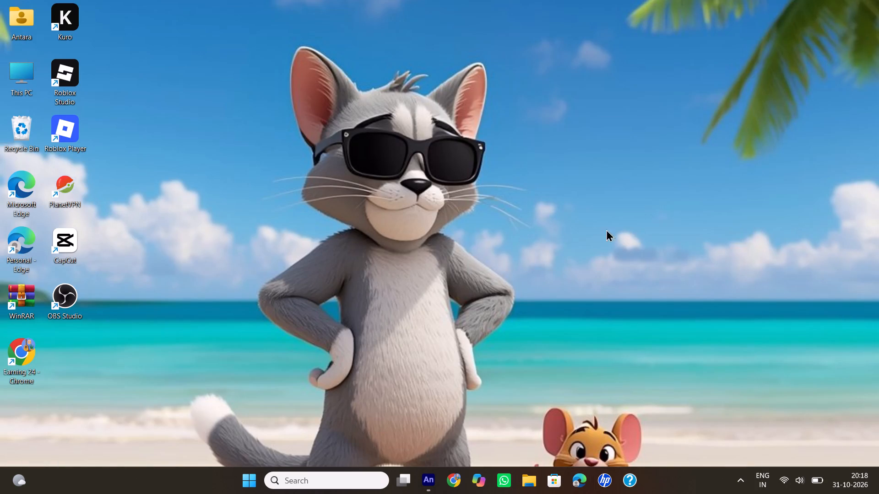
double_click(68, 22)
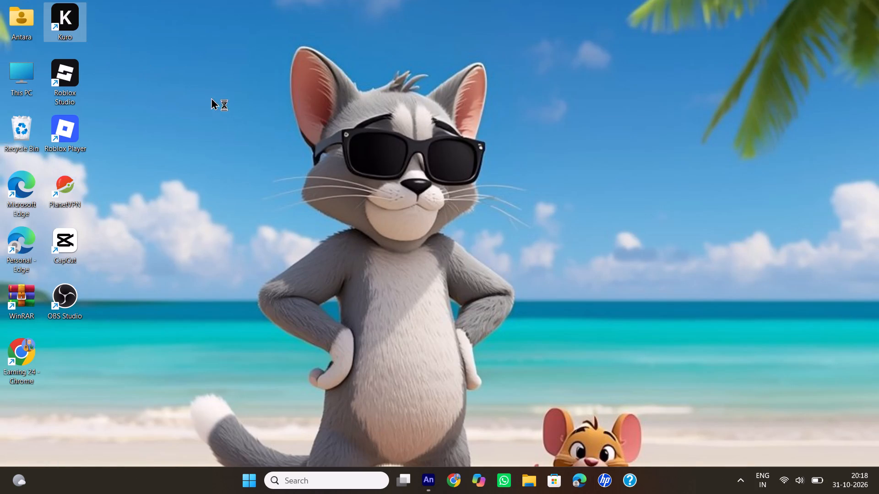